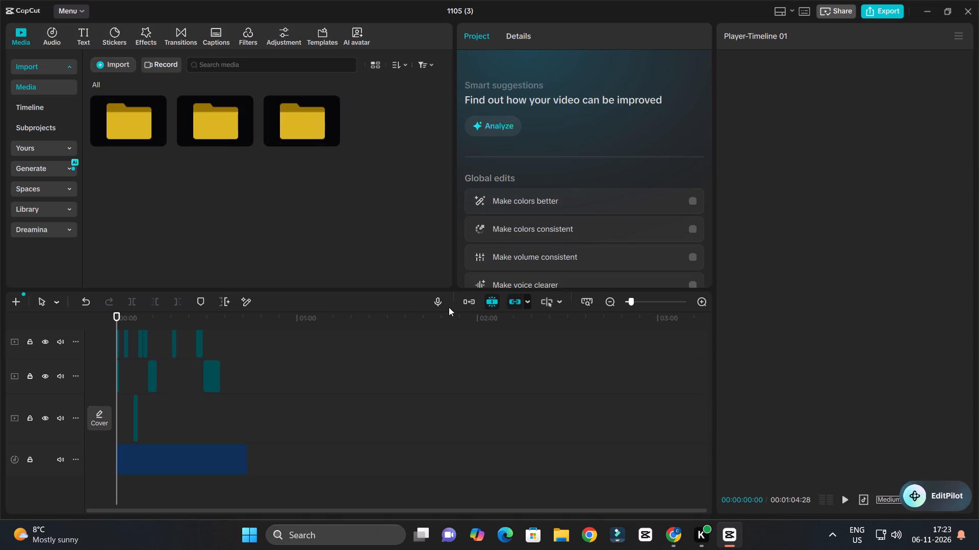
Examine how the video clips are layered across the timeline tracks, especially in the opening section.
scroll(220, 425, "up", 16, "ctrl")
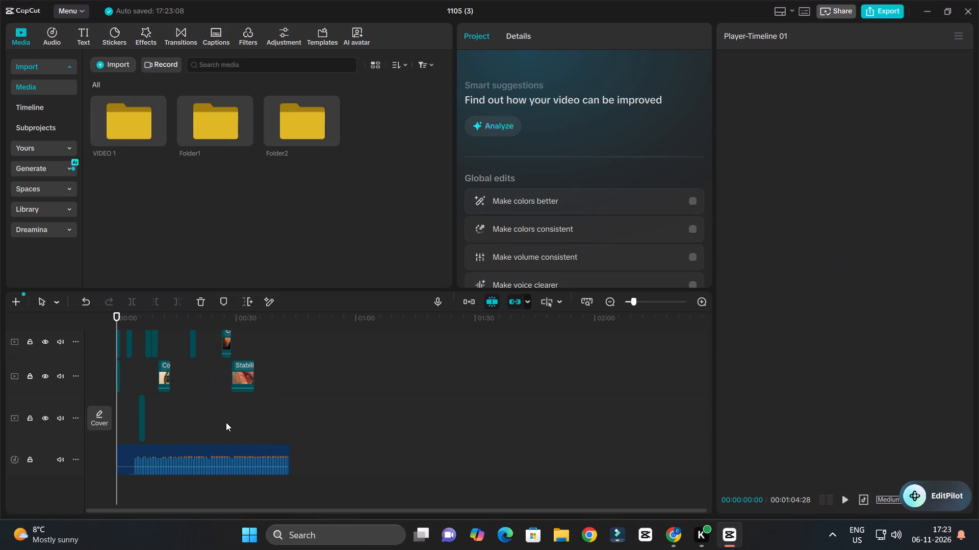
scroll(226, 422, "up", 14, "ctrl")
scroll(192, 418, "up", 2)
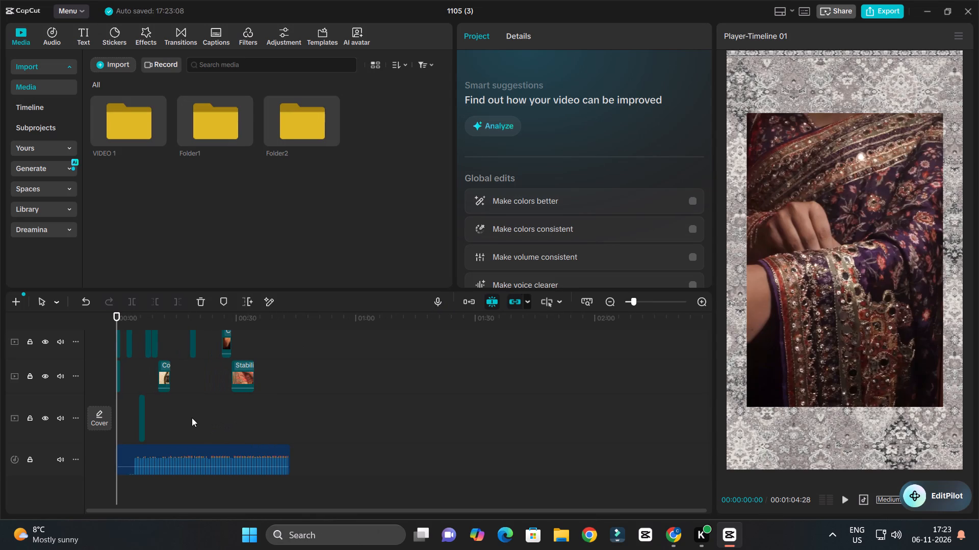
scroll(192, 418, "up", 7)
scroll(192, 417, "down", 4)
scroll(192, 417, "up", 10)
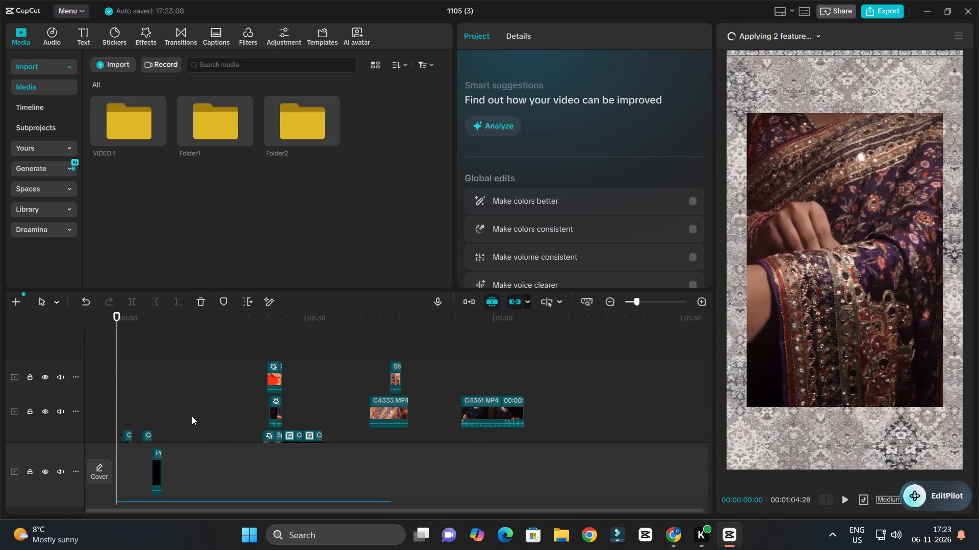
scroll(192, 416, "up", 4)
scroll(192, 416, "down", 4)
scroll(192, 416, "up", 10)
scroll(192, 416, "down", 12)
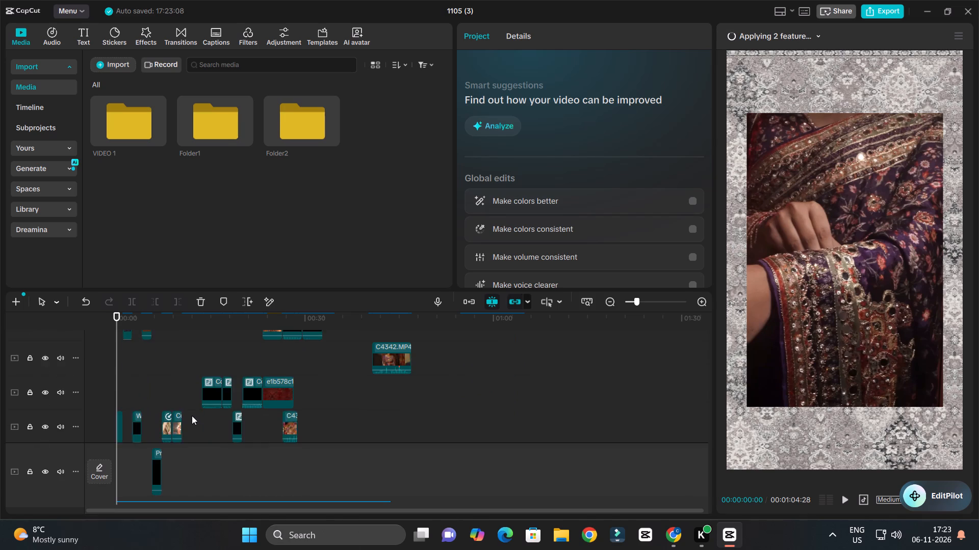
scroll(192, 416, "down", 4)
scroll(192, 415, "up", 9)
scroll(162, 402, "up", 10, "ctrl")
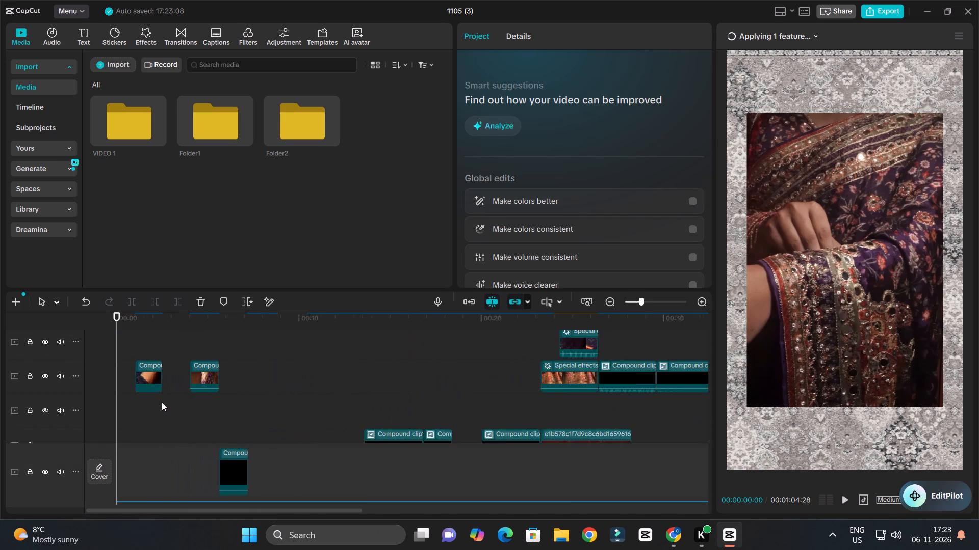
scroll(162, 402, "up", 12, "ctrl")
Move Compound clip5 and Compound clip9 together down onto the track that holds Compound clip14, keeping their timing.
left_click(162, 315)
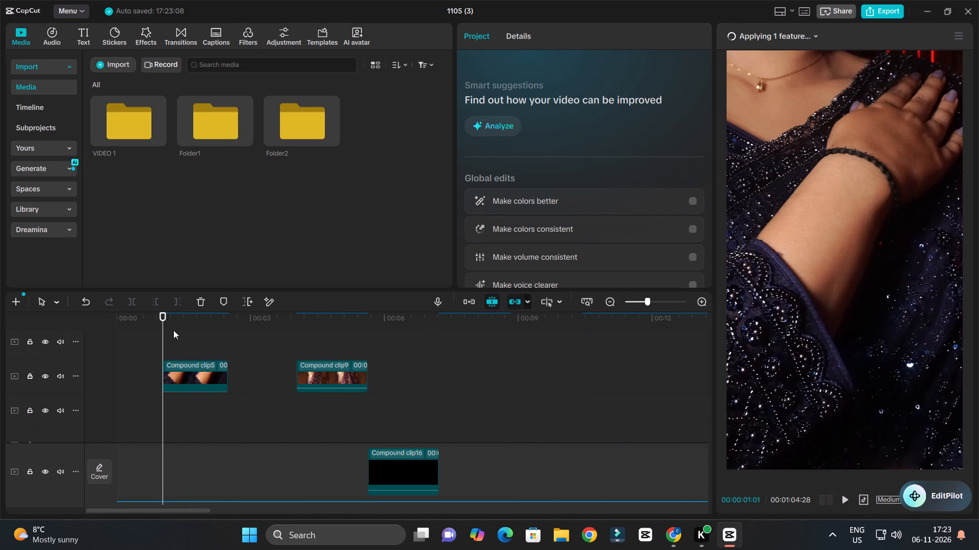
left_click_drag(421, 378, 179, 383)
left_click_drag(184, 381, 184, 416)
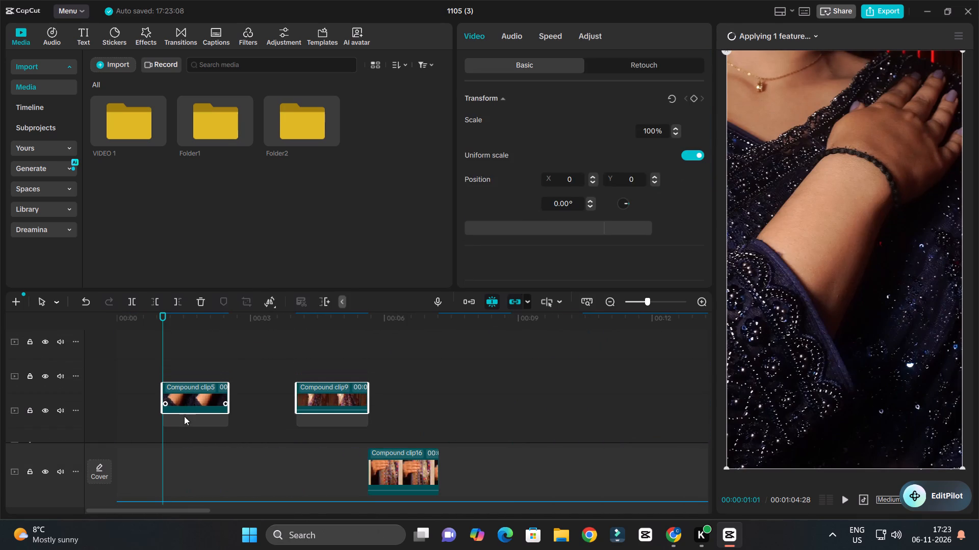
left_click_drag(184, 416, 181, 435)
scroll(208, 386, "down", 2)
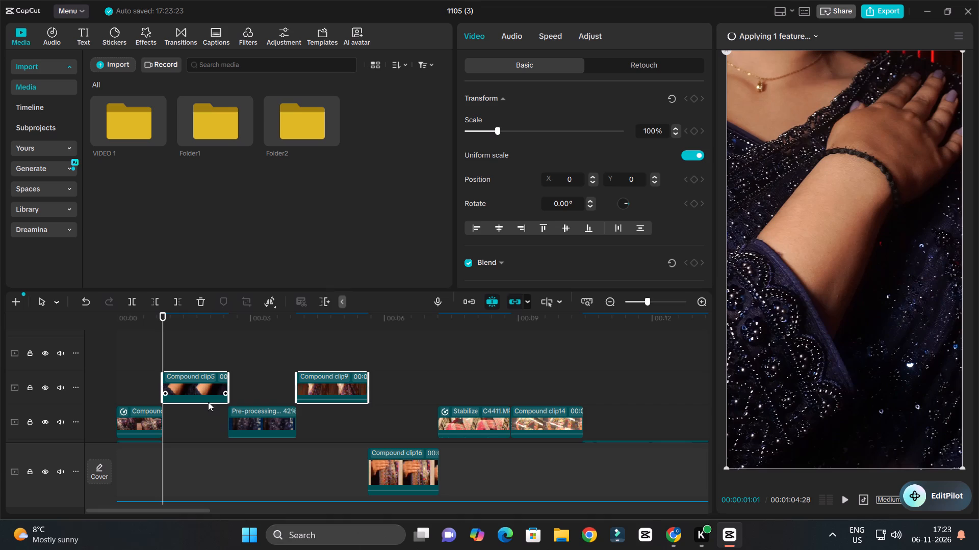
left_click_drag(208, 383, 206, 415)
left_click(251, 349)
Play back the opening of the sequence from about 1 s to 9 s to review the clips.
scroll(251, 349, "down", 9, "ctrl")
key("space")
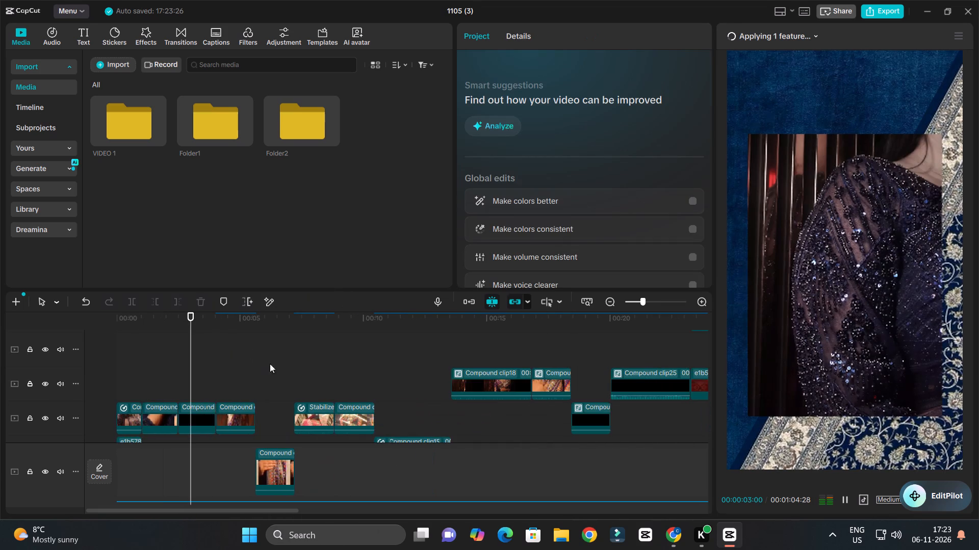
scroll(288, 363, "up", 5, "ctrl")
scroll(288, 362, "down", 7)
scroll(288, 362, "up", 4)
scroll(290, 361, "down", 4, "ctrl")
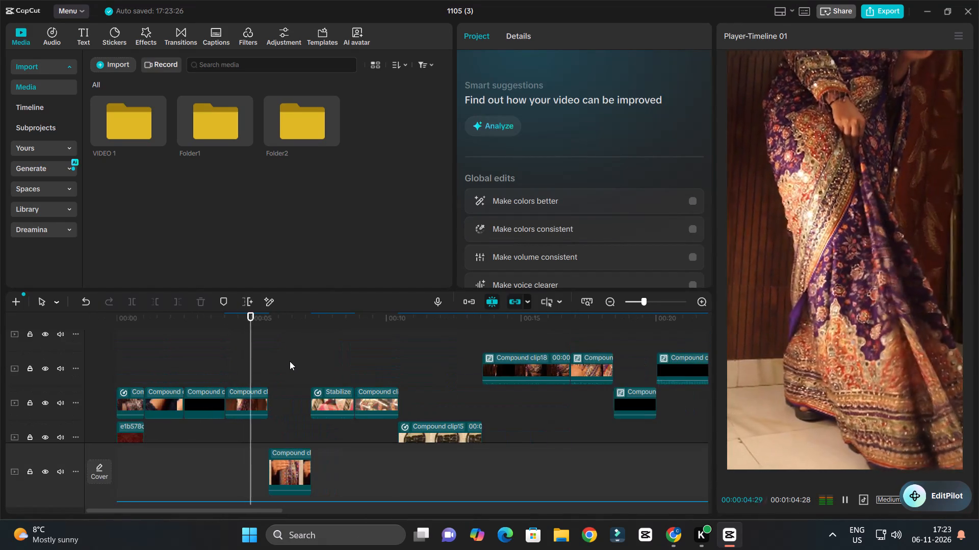
scroll(290, 361, "up", 5, "ctrl")
scroll(290, 362, "down", 5)
scroll(290, 362, "up", 4, "ctrl")
scroll(290, 362, "down", 4)
scroll(290, 363, "up", 5, "ctrl")
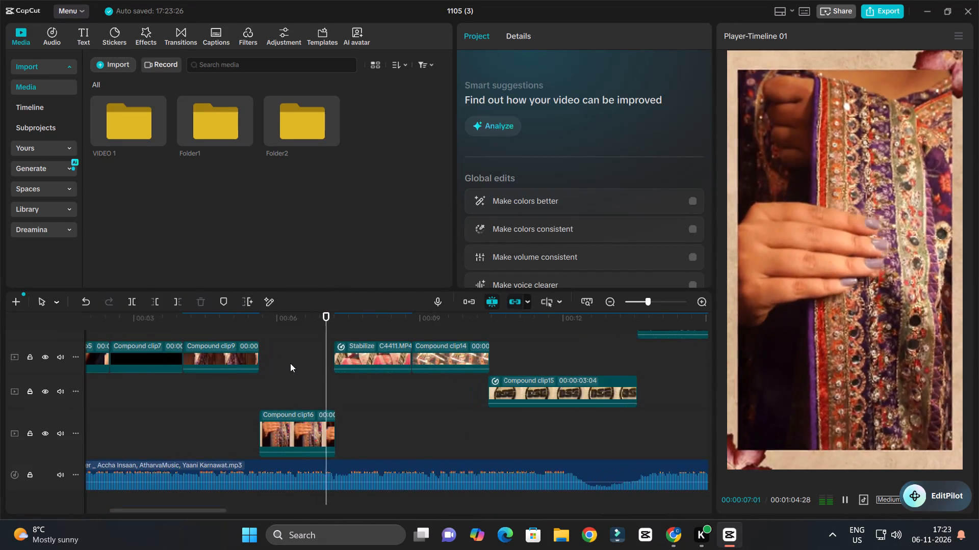
scroll(290, 363, "down", 5)
scroll(294, 365, "up", 4, "ctrl")
scroll(294, 365, "down", 4)
scroll(336, 368, "up", 4, "ctrl")
scroll(337, 368, "down", 5)
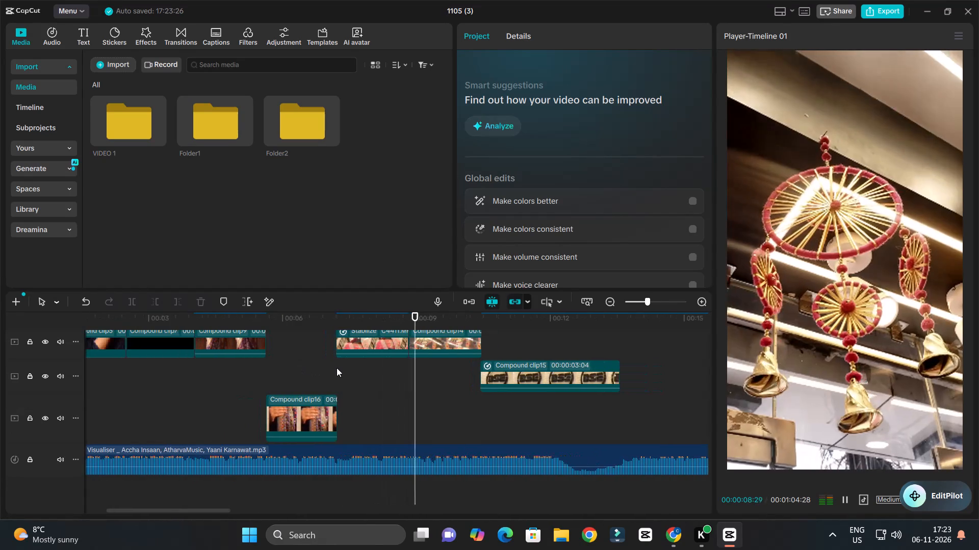
key("space")
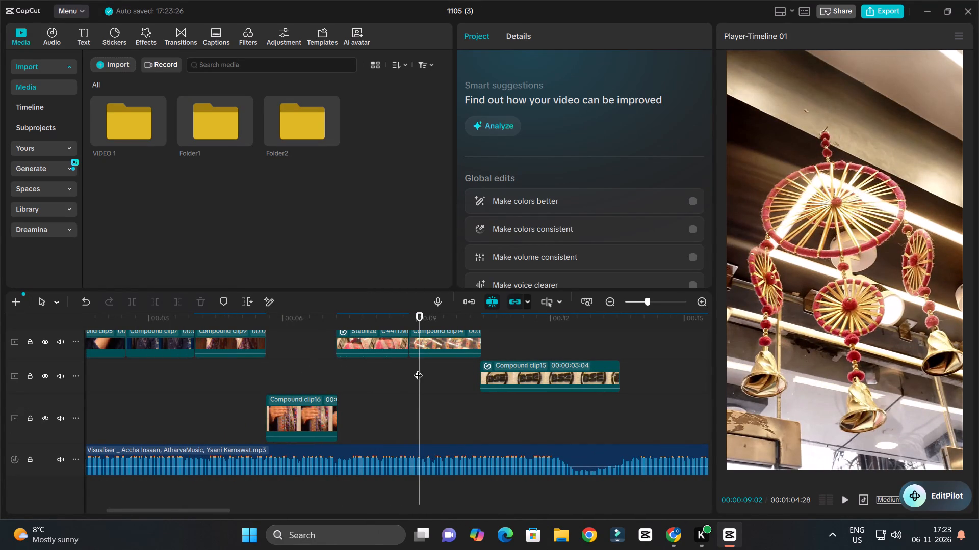
Continue playback from about 9 s to 34 s, reviewing the clip order and cuts against the music.
key("space")
scroll(447, 394, "down", 4, "ctrl")
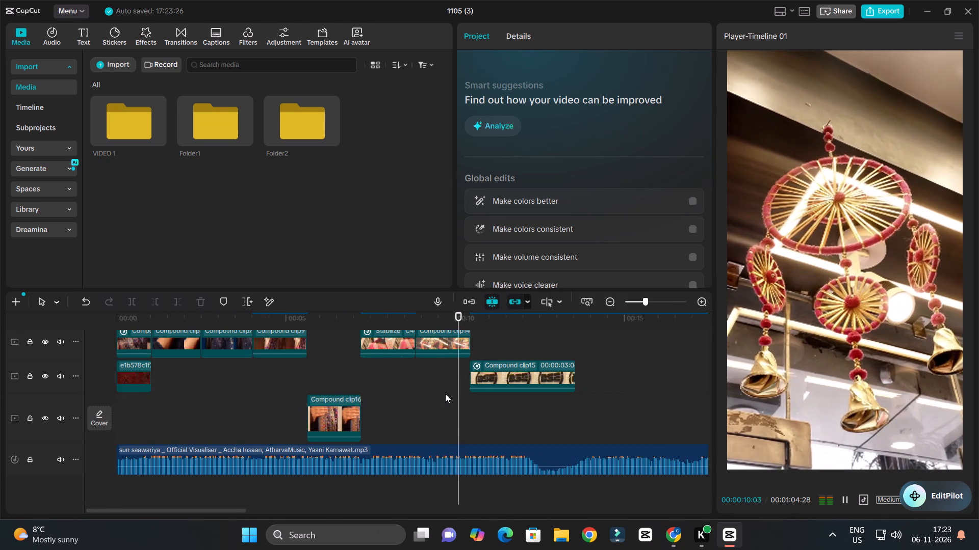
scroll(445, 394, "down", 3, "ctrl")
scroll(454, 395, "up", 3, "ctrl")
scroll(455, 393, "down", 4, "ctrl")
scroll(455, 393, "up", 4, "ctrl")
scroll(455, 393, "down", 4)
scroll(455, 393, "up", 4, "ctrl")
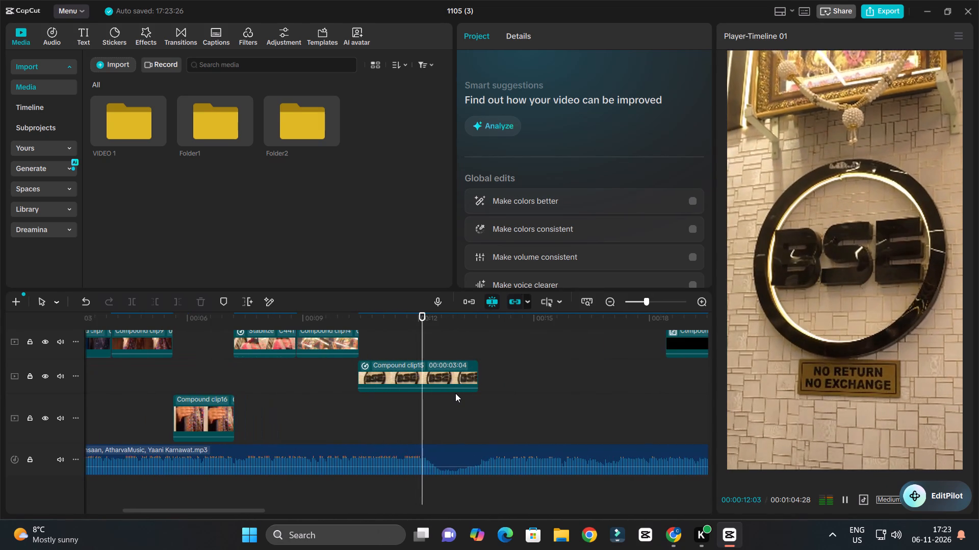
scroll(455, 393, "down", 4, "ctrl")
scroll(455, 393, "up", 4, "ctrl")
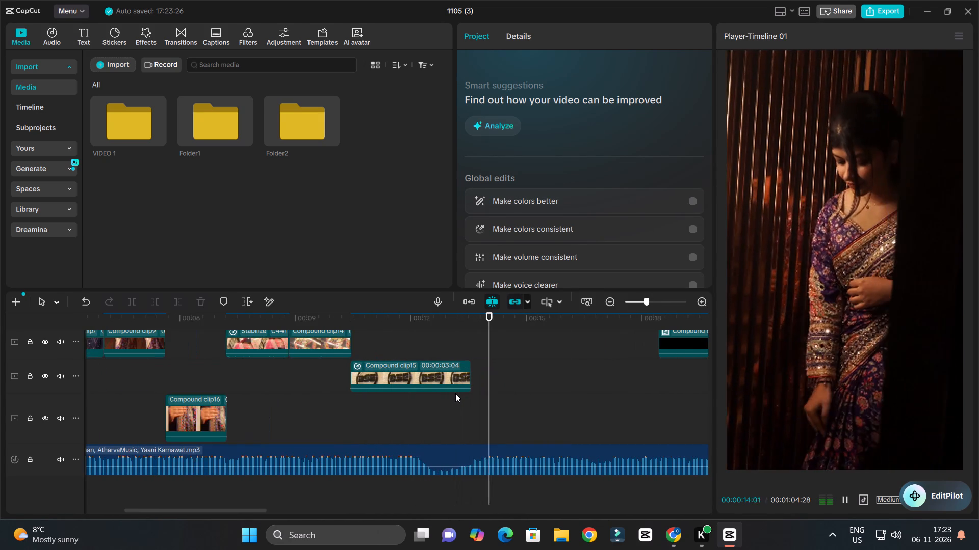
scroll(455, 393, "down", 4, "ctrl")
scroll(455, 393, "up", 4, "ctrl")
scroll(455, 393, "down", 4, "ctrl")
scroll(471, 394, "up", 4, "ctrl")
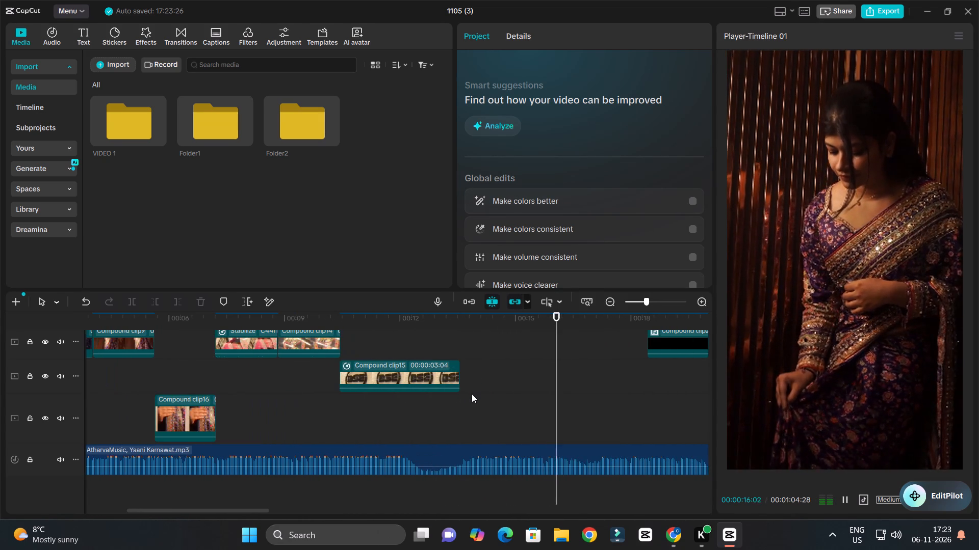
scroll(472, 390, "down", 4, "ctrl")
scroll(472, 390, "up", 4, "ctrl")
scroll(472, 390, "down", 2, "ctrl")
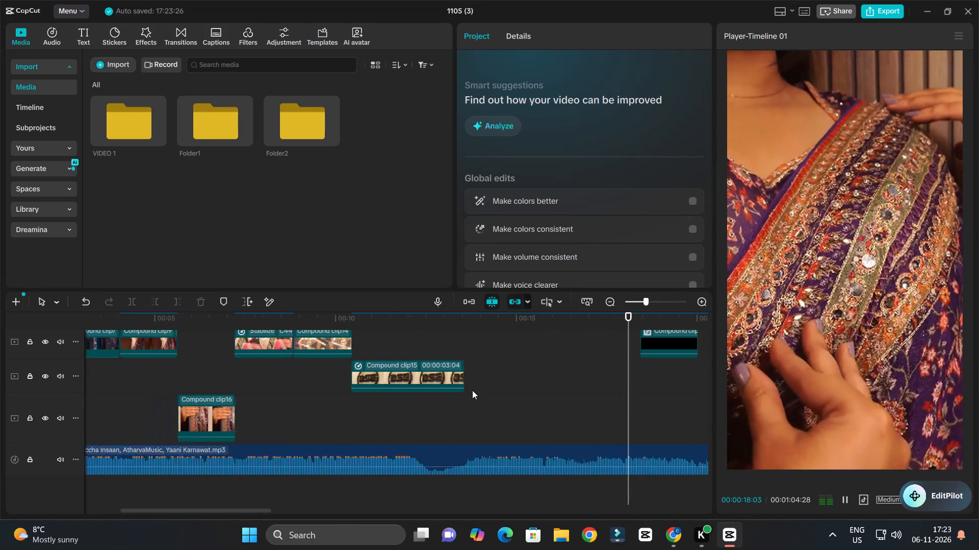
scroll(472, 390, "down", 3, "ctrl")
scroll(472, 390, "up", 4, "ctrl")
scroll(472, 390, "down", 4, "ctrl")
scroll(472, 390, "up", 3, "ctrl")
scroll(472, 390, "down", 4, "ctrl")
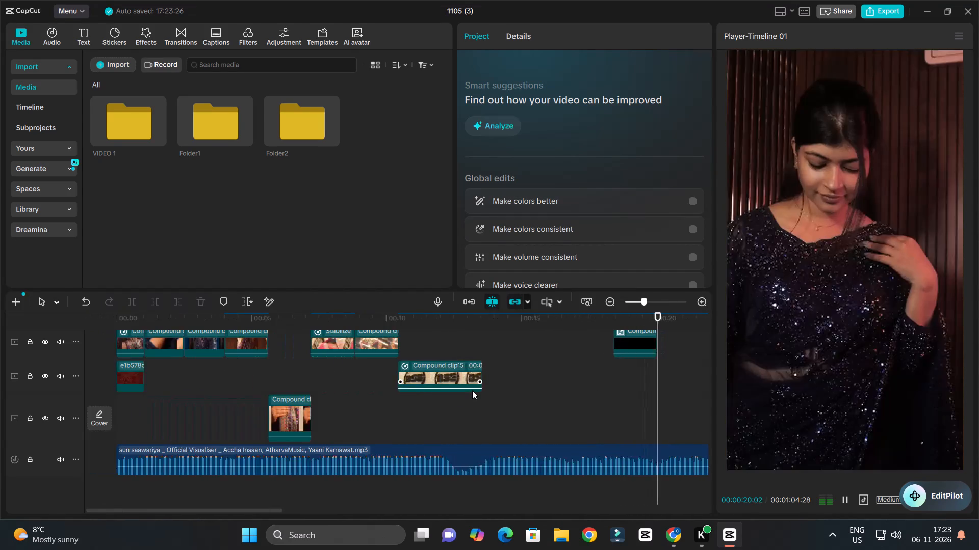
scroll(472, 390, "up", 4, "ctrl")
scroll(472, 390, "down", 4, "ctrl")
scroll(472, 390, "up", 4, "ctrl")
scroll(472, 390, "down", 4)
scroll(472, 390, "up", 3, "ctrl")
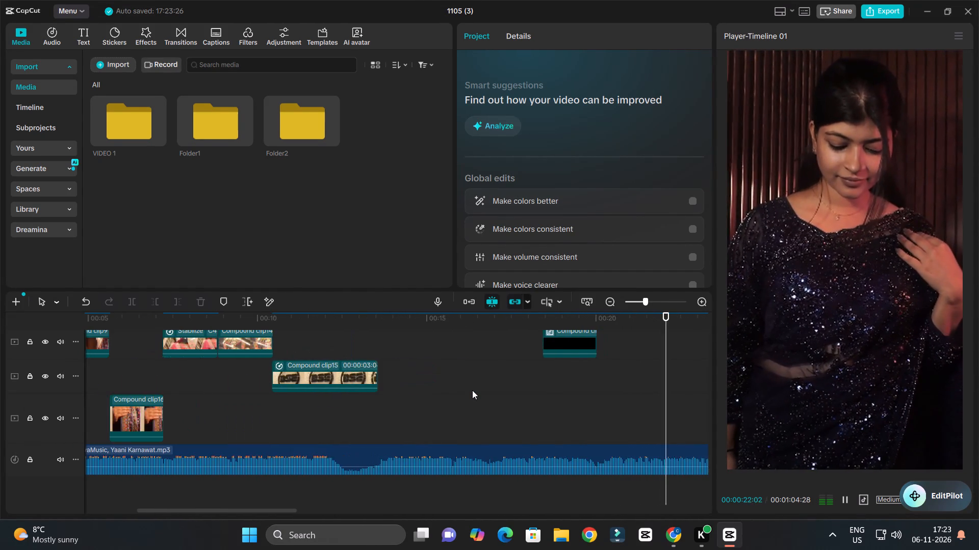
scroll(472, 390, "down", 3, "ctrl")
scroll(472, 390, "up", 4, "ctrl")
scroll(472, 390, "down", 4)
scroll(473, 387, "up", 4, "ctrl")
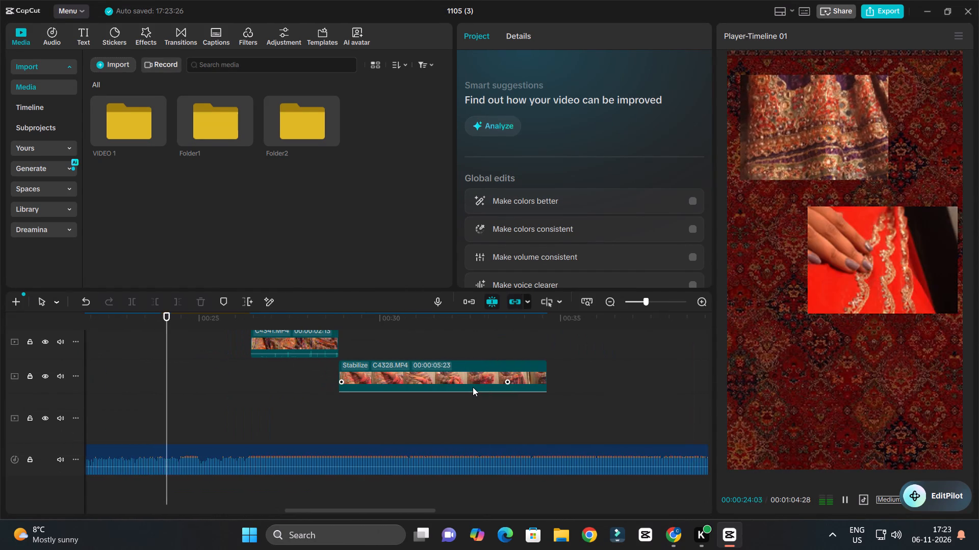
scroll(473, 387, "down", 4)
scroll(473, 387, "up", 4, "ctrl")
scroll(473, 387, "down", 4)
scroll(473, 387, "up", 4, "ctrl")
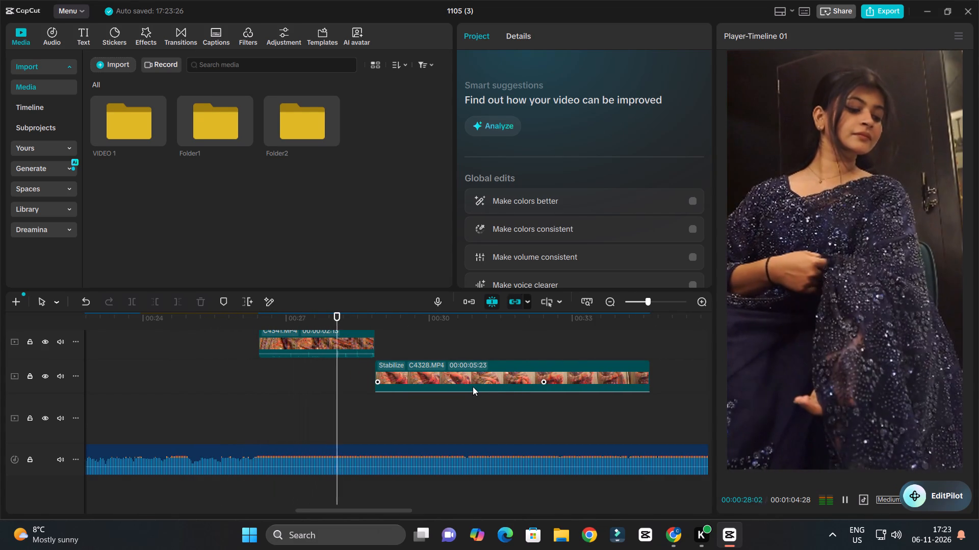
scroll(473, 387, "down", 4, "ctrl")
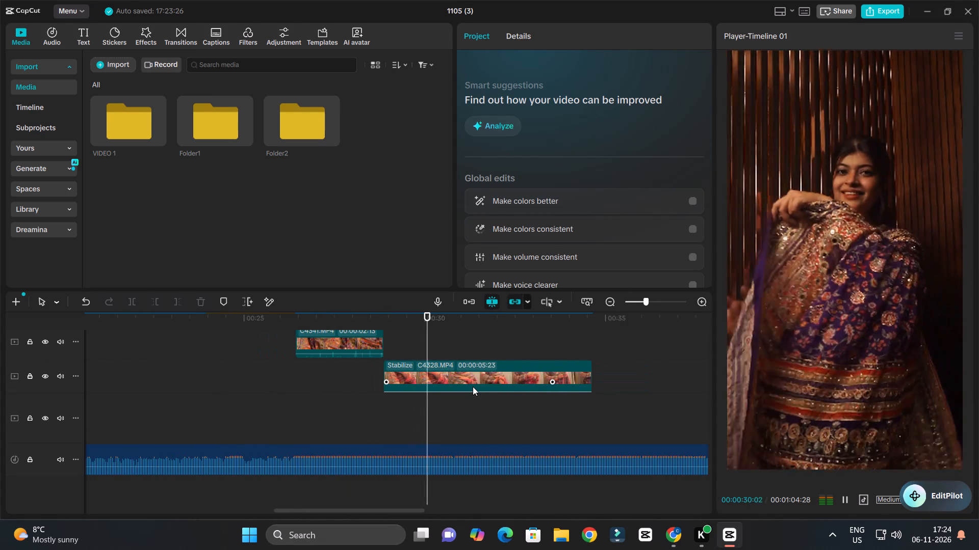
scroll(473, 387, "up", 4, "ctrl")
scroll(473, 387, "down", 3, "ctrl")
scroll(473, 388, "up", 7, "ctrl")
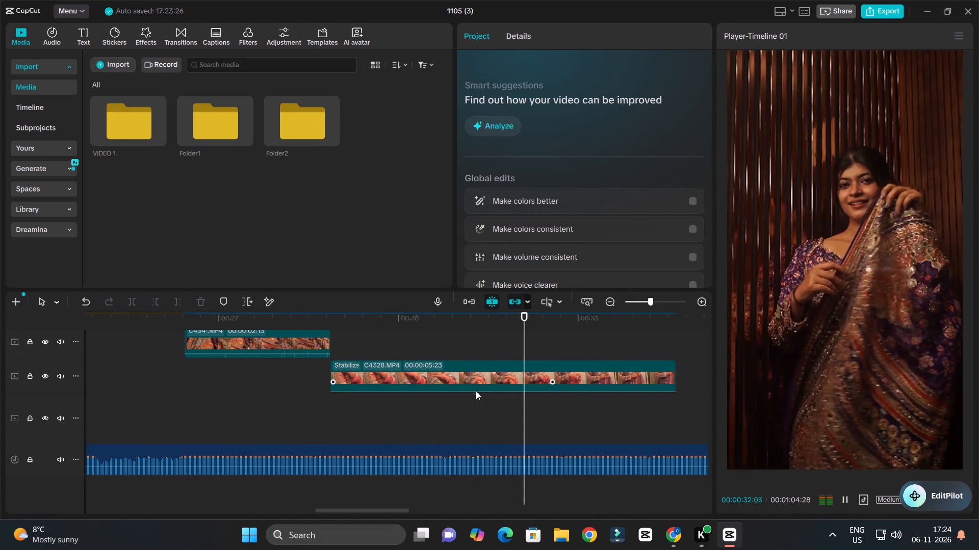
key("space")
key("space")
scroll(491, 390, "down", 4, "ctrl")
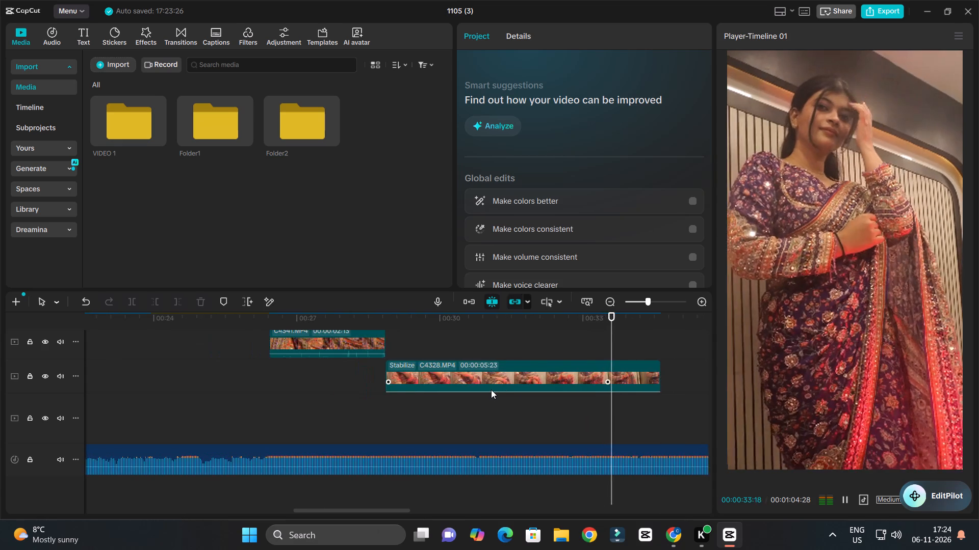
scroll(491, 390, "down", 6, "ctrl")
key("space")
Move the stabilized C4328.MP4 clip later in the timeline so it starts at about 32.5 s.
scroll(560, 361, "up", 8)
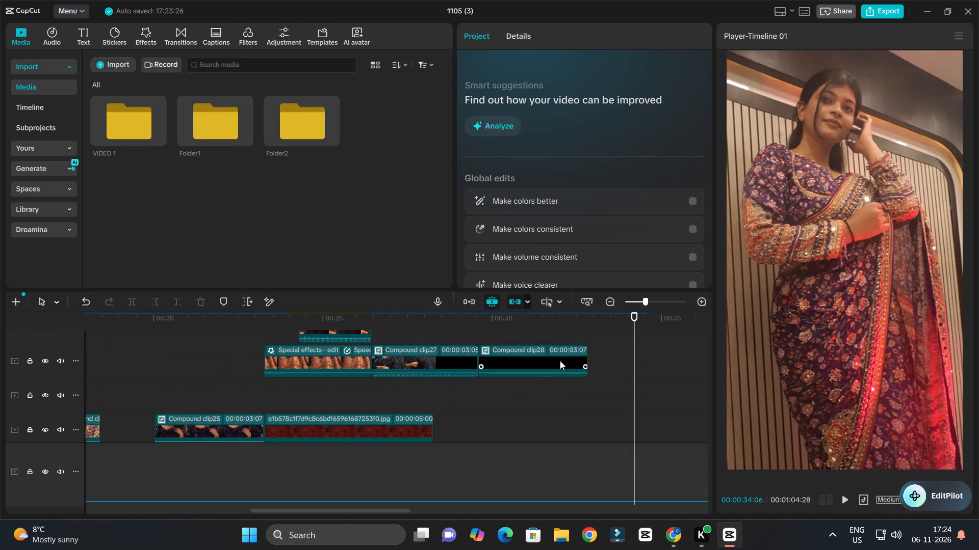
scroll(560, 361, "up", 2)
scroll(560, 361, "down", 9)
left_click_drag(550, 384, 674, 375)
scroll(562, 370, "down", 2)
scroll(560, 367, "up", 3)
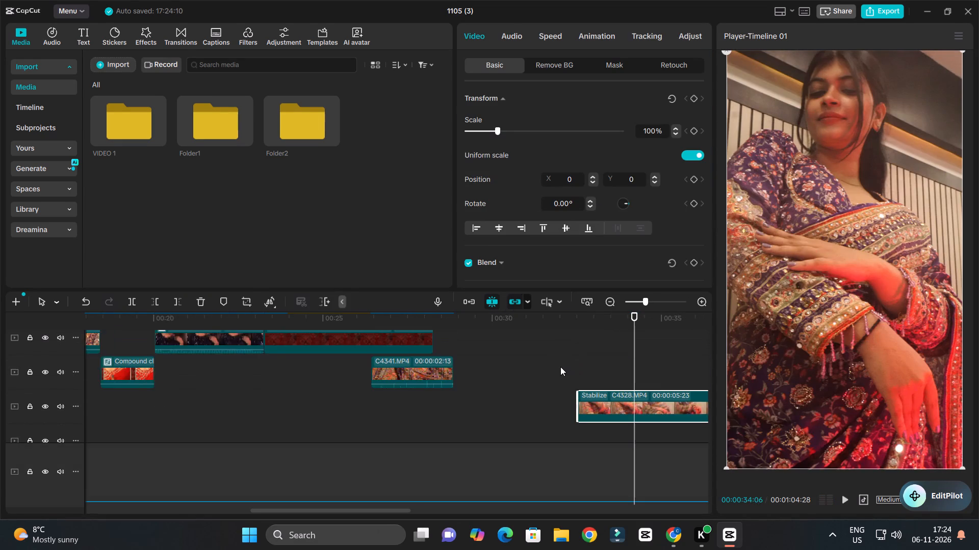
scroll(560, 367, "down", 4, "ctrl")
left_click_drag(640, 403, 644, 423)
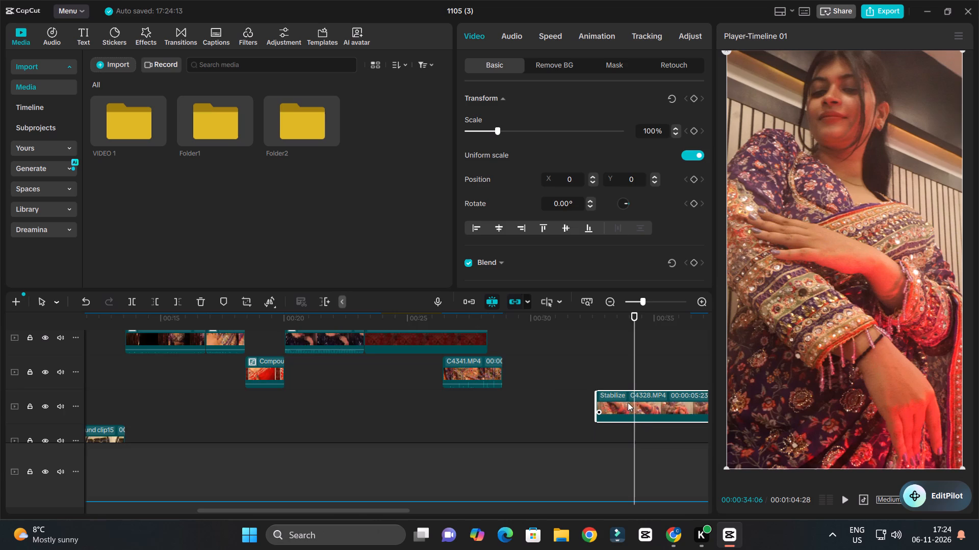
scroll(596, 384, "down", 12, "ctrl")
scroll(376, 395, "up", 9, "ctrl")
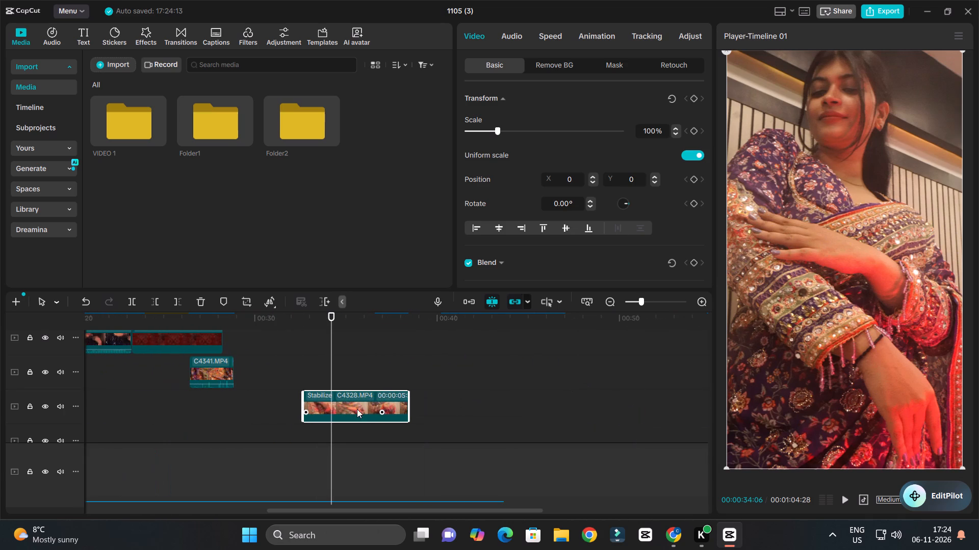
left_click_drag(353, 404, 352, 439)
scroll(353, 407, "down", 3)
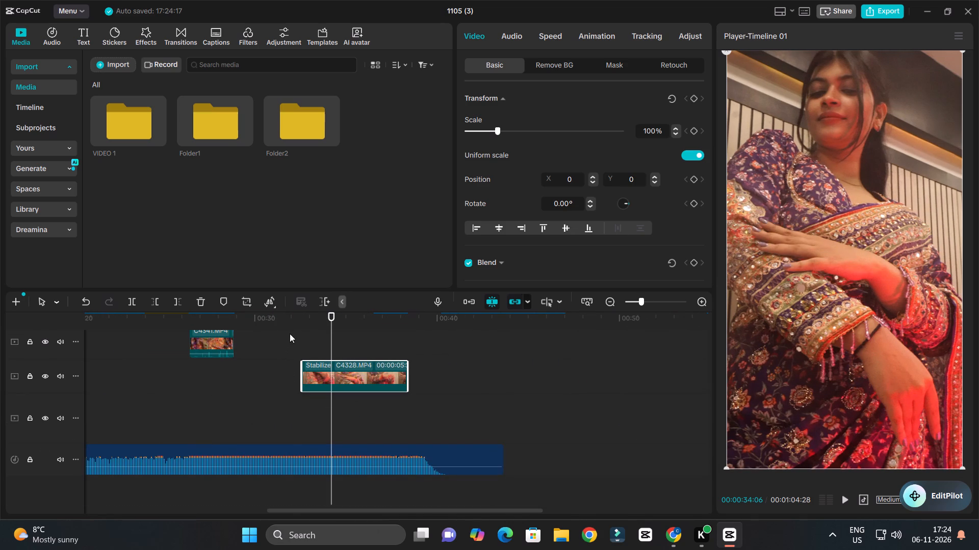
Play through the C4328.MP4 clip and trim off its end at 00:00:36:01, leaving a duration of 00:00:03:13.
left_click(292, 327)
key("space")
scroll(358, 359, "up", 8, "ctrl")
scroll(373, 361, "down", 4, "ctrl")
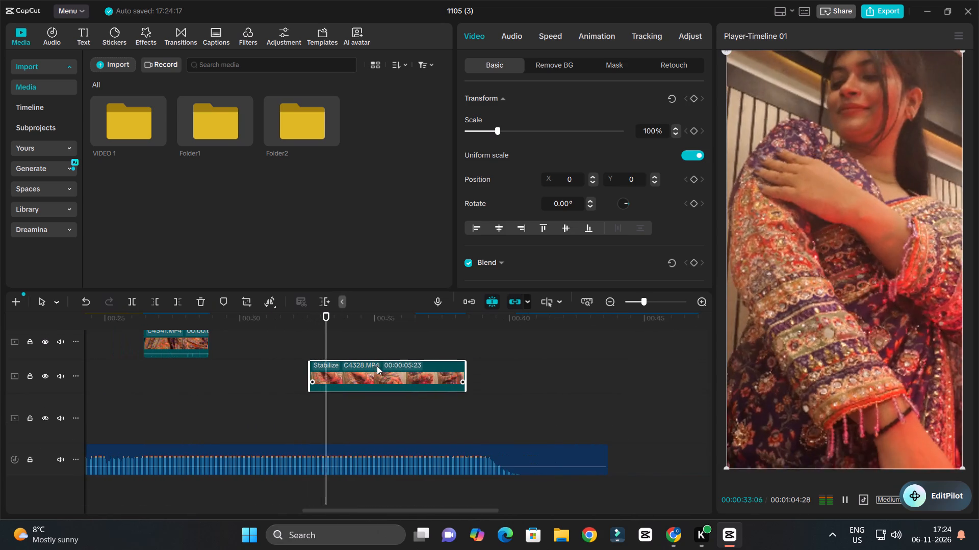
scroll(381, 366, "up", 11, "ctrl")
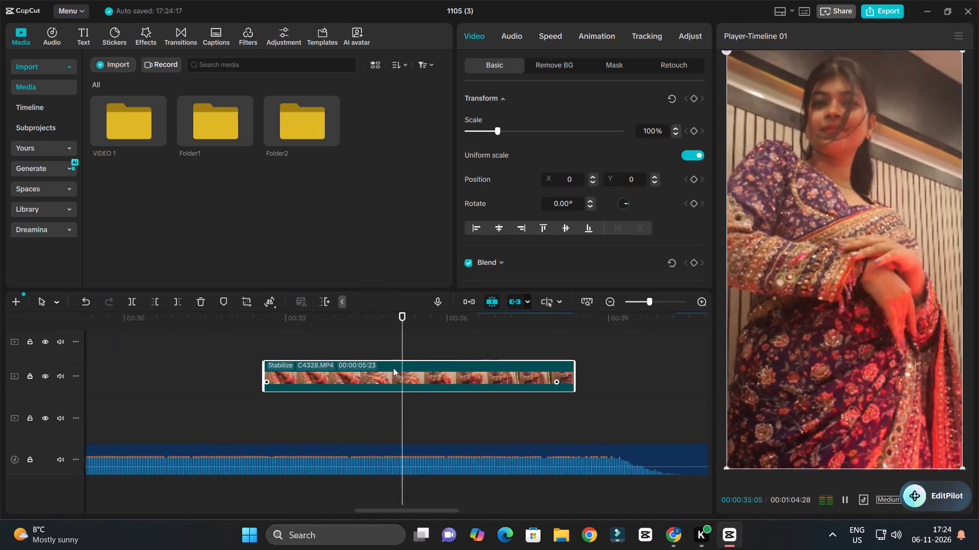
scroll(393, 368, "up", 2, "ctrl")
key("space")
left_click(467, 377)
key("w")
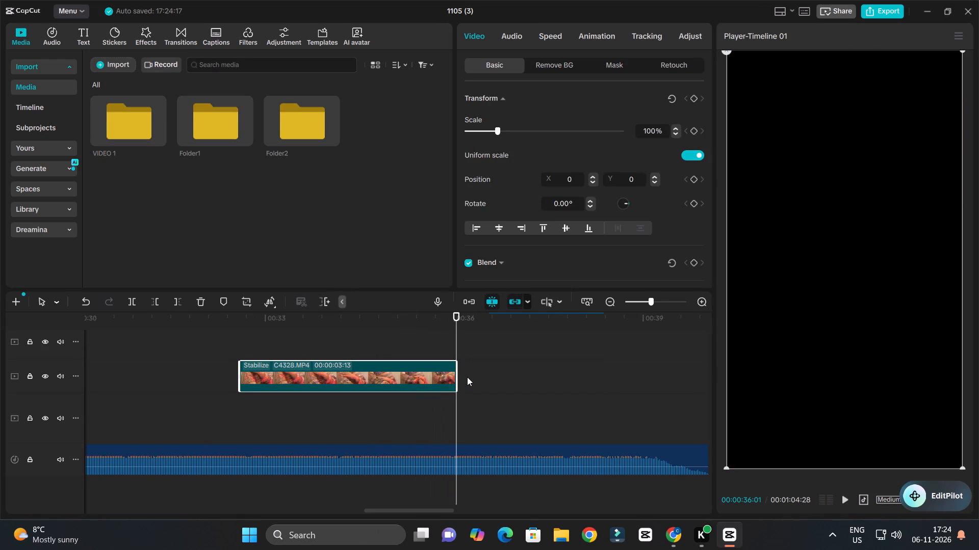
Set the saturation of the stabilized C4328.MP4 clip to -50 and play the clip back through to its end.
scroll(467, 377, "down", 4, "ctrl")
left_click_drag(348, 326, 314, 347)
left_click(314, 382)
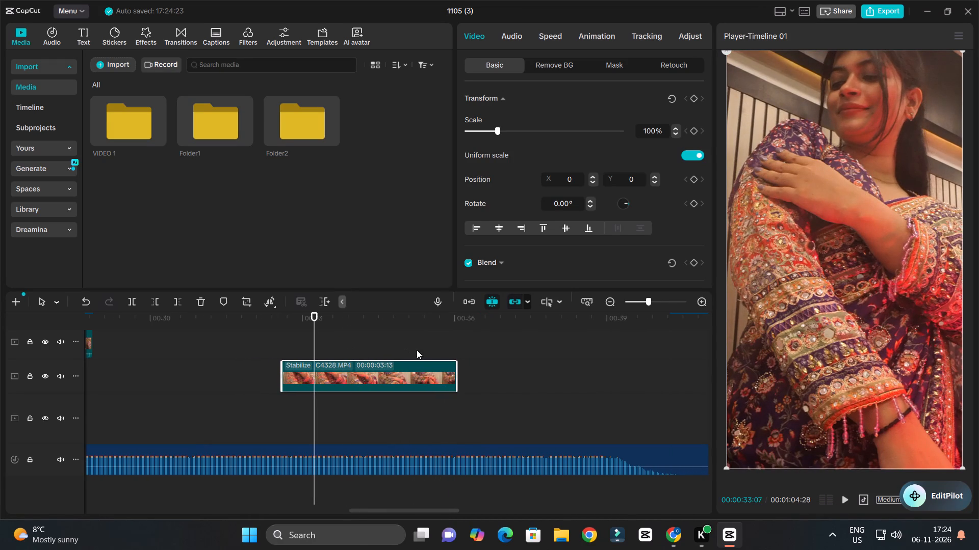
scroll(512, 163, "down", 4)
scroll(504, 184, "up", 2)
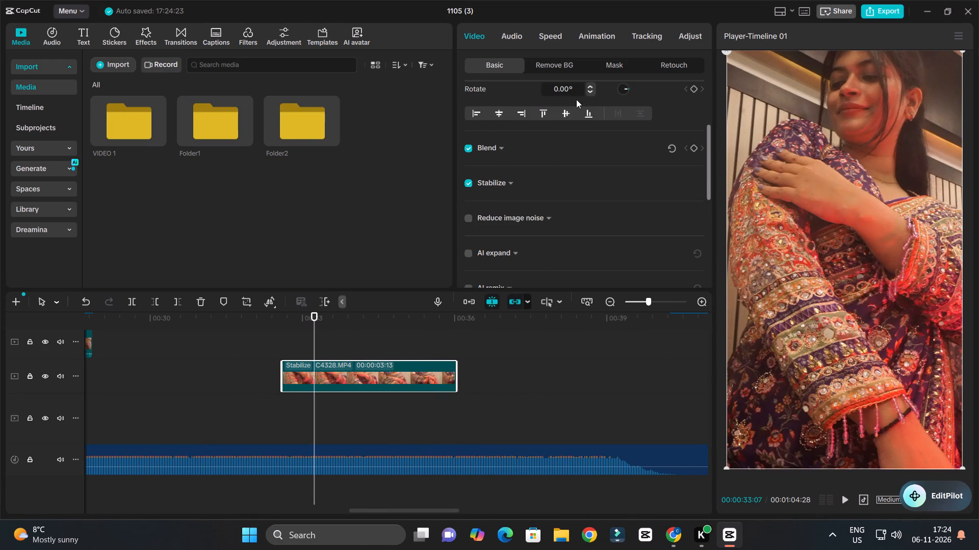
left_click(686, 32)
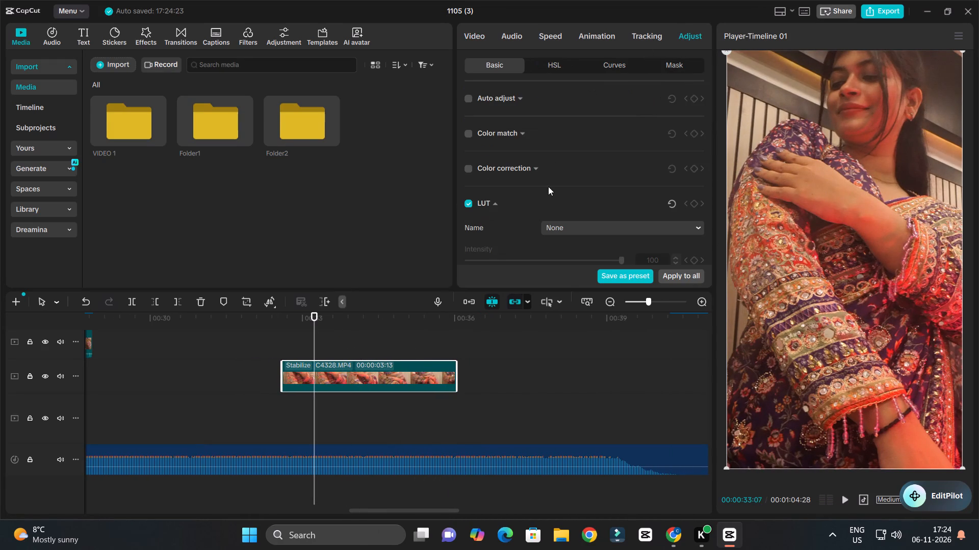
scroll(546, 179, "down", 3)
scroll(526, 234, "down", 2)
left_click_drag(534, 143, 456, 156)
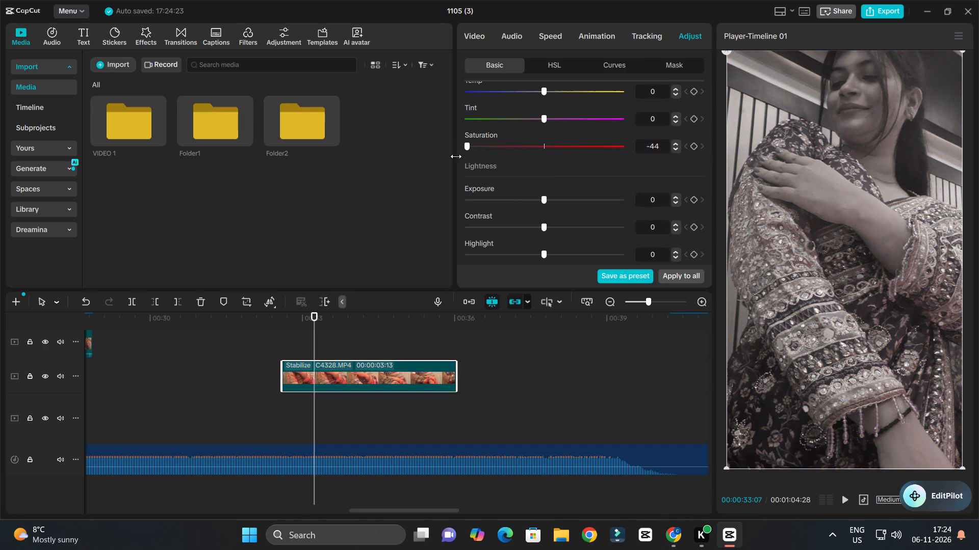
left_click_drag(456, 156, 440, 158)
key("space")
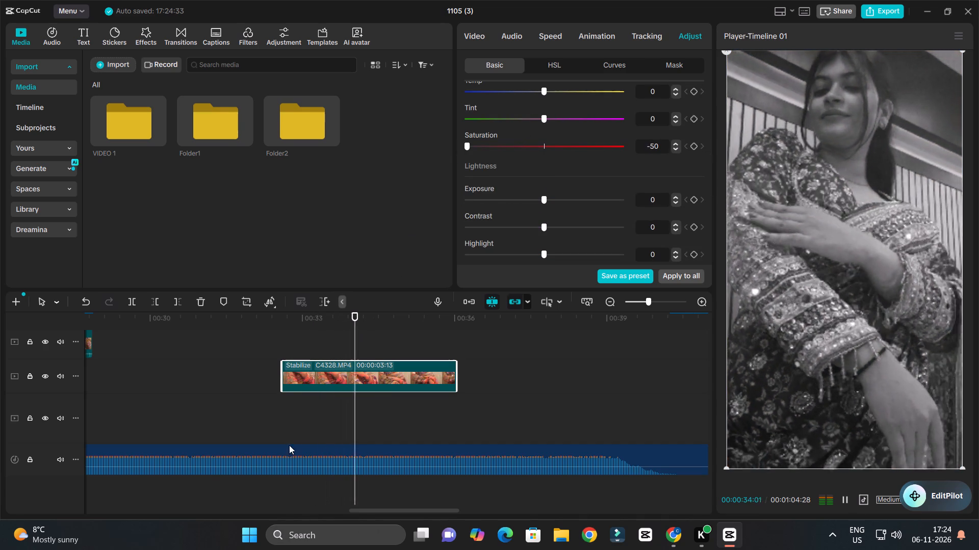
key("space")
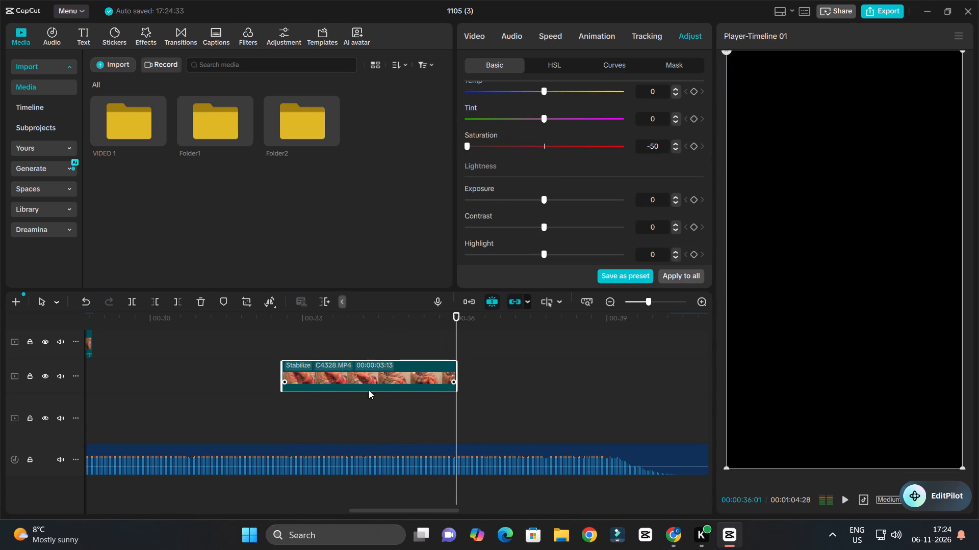
Delete the stabilized C4328.MP4 clip from the timeline.
left_click(376, 379)
key("Delete")
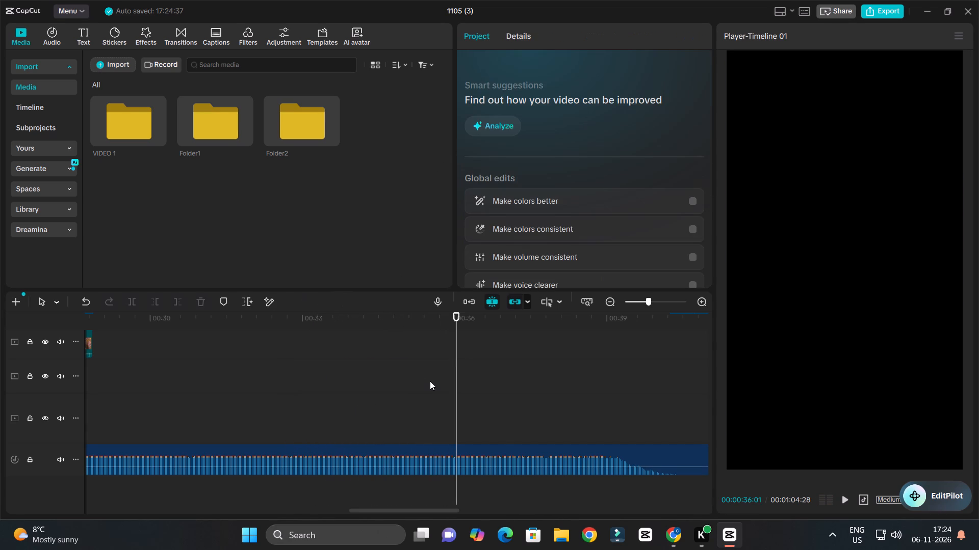
Preview the start of the C4335.MP4 clip at about 40 s, and play the sequence through Compound clip27 and Compound clip28.
scroll(430, 381, "down", 10, "ctrl")
scroll(430, 382, "up", 9)
scroll(430, 382, "down", 4, "ctrl")
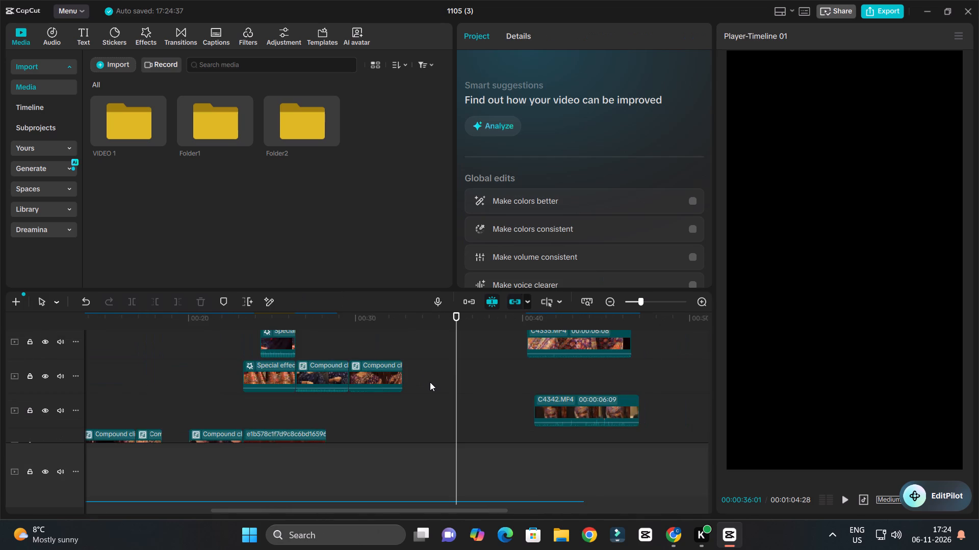
scroll(430, 382, "down", 2, "ctrl")
left_click_drag(521, 323, 509, 320)
key("space")
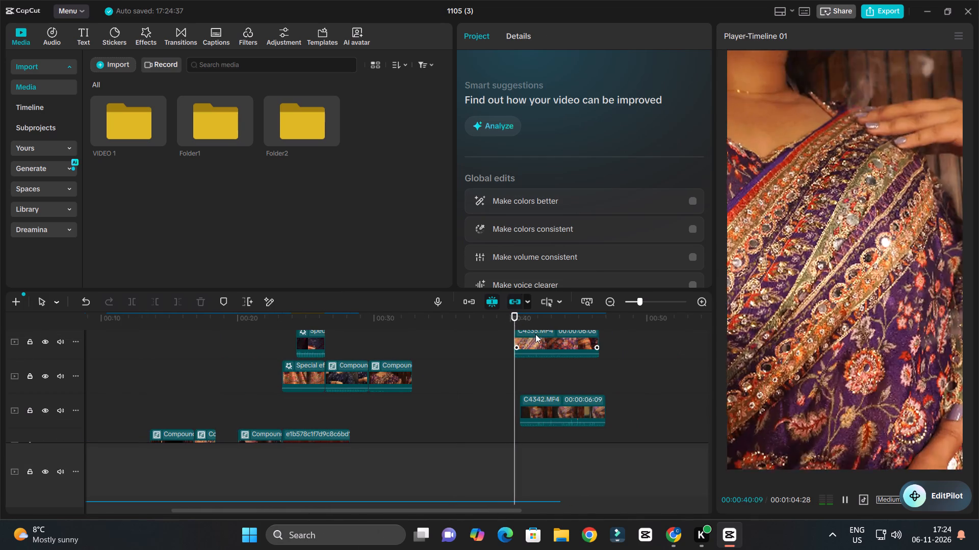
key("space")
left_click_drag(491, 320, 333, 351)
left_click(333, 351)
key("space")
scroll(447, 367, "up", 3, "ctrl")
scroll(447, 367, "down", 3, "ctrl")
scroll(447, 367, "up", 4, "ctrl")
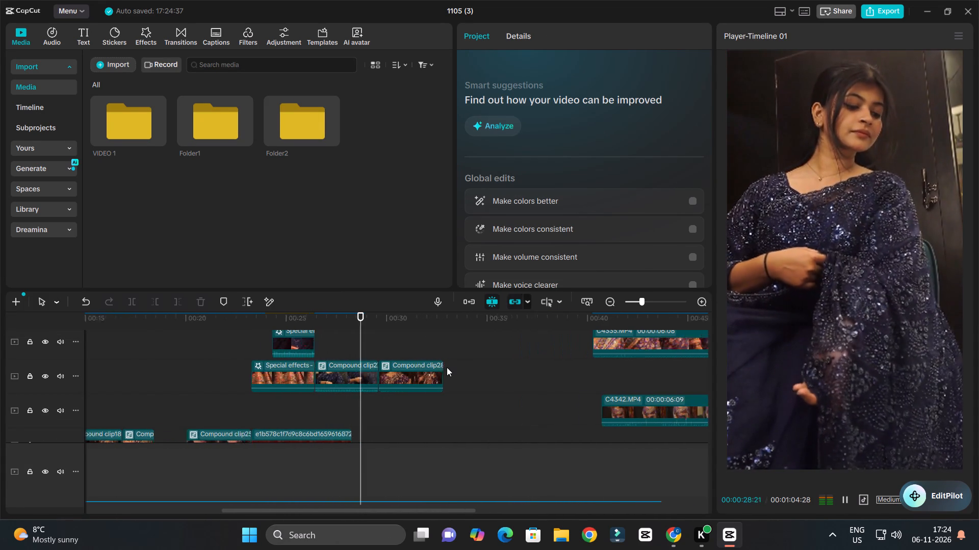
scroll(447, 367, "up", 1, "ctrl")
scroll(448, 367, "down", 3, "ctrl")
scroll(448, 367, "up", 2, "ctrl")
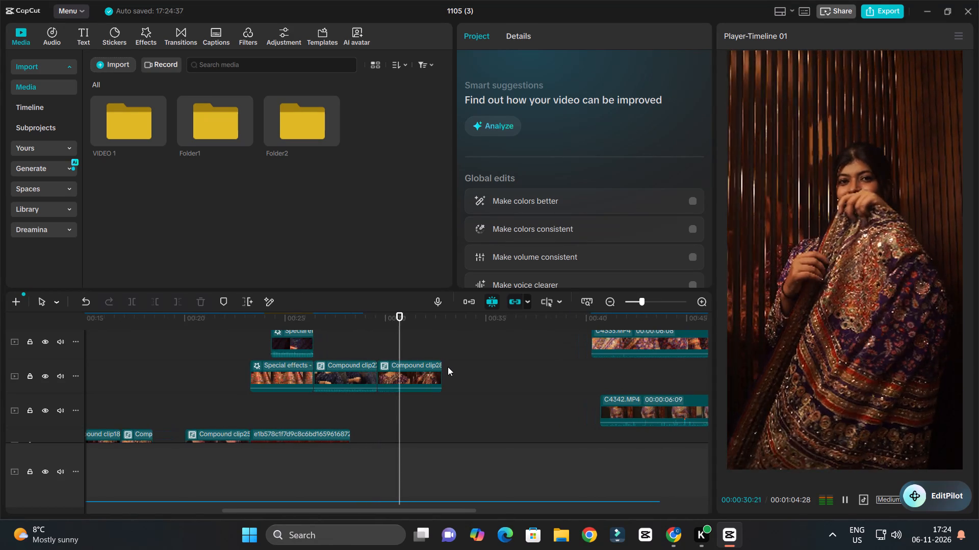
scroll(448, 367, "down", 3, "ctrl")
scroll(448, 367, "up", 2, "ctrl")
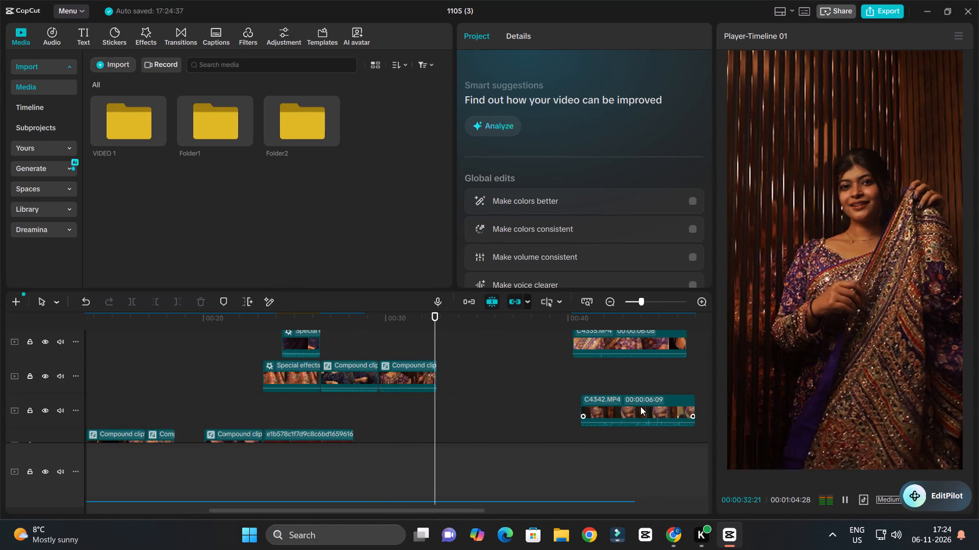
key("space")
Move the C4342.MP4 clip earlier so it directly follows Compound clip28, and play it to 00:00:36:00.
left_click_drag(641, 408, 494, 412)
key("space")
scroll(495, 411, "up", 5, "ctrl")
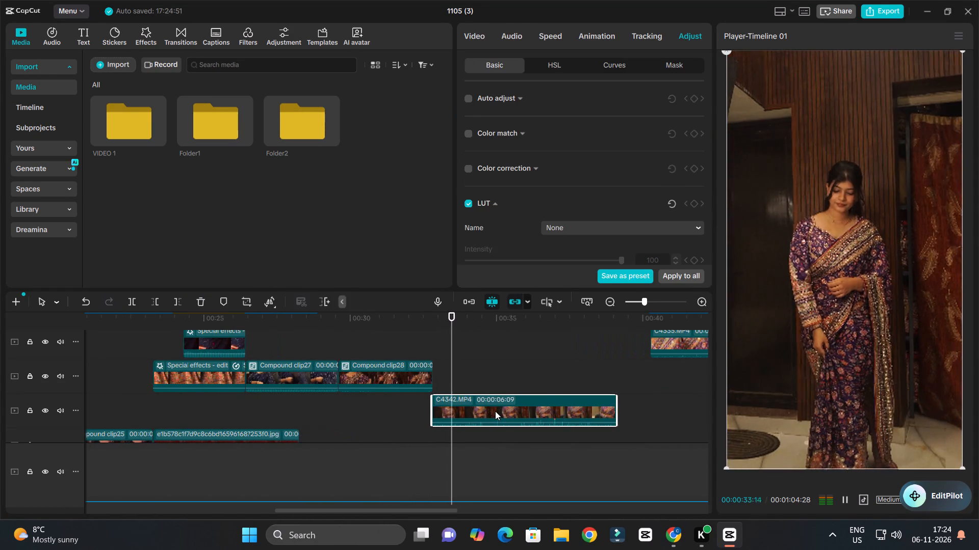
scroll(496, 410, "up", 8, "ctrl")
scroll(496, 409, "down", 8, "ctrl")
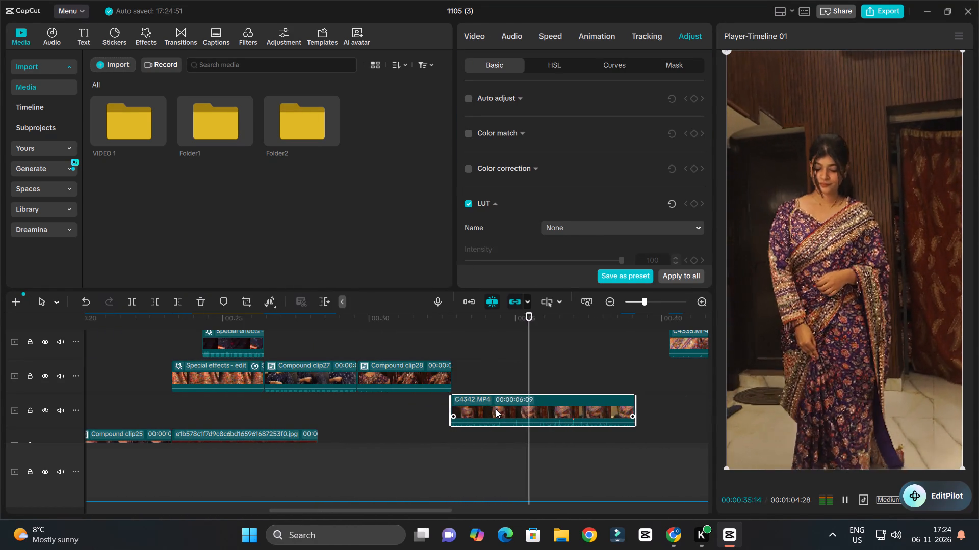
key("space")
Move the C4342.MP4 clip away from Compound clip28 so it starts at about 52 s.
scroll(501, 409, "down", 10, "ctrl")
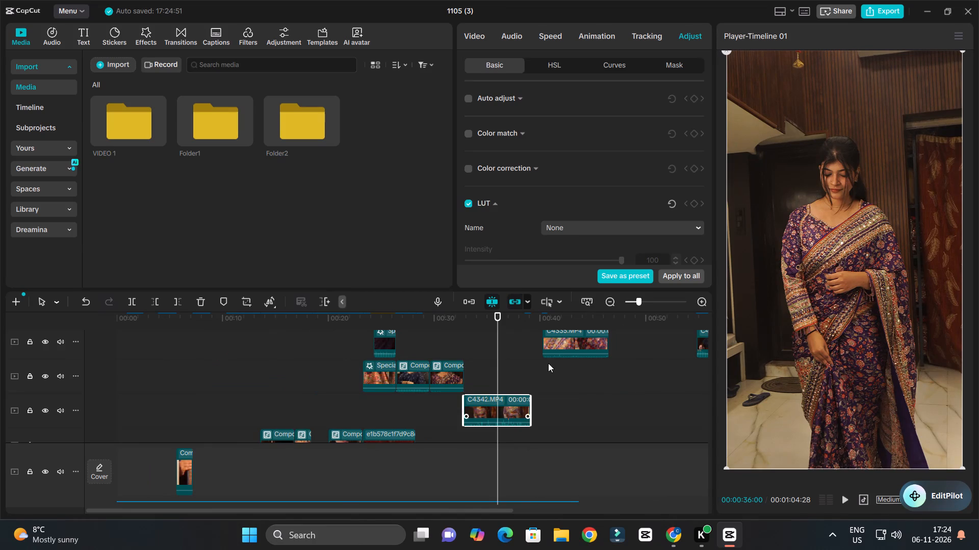
scroll(544, 368, "down", 3, "ctrl")
left_click_drag(340, 405, 462, 401)
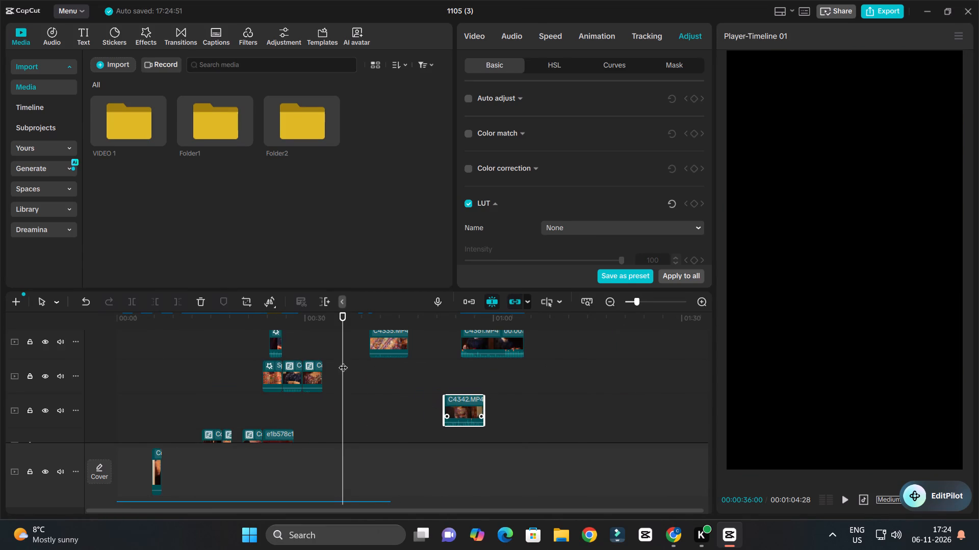
Shift the C4335.MP4, C4342.MP4 and C4361.MP4 clips together about 36 s later on the timeline.
left_click_drag(354, 340, 555, 394)
left_click(555, 395)
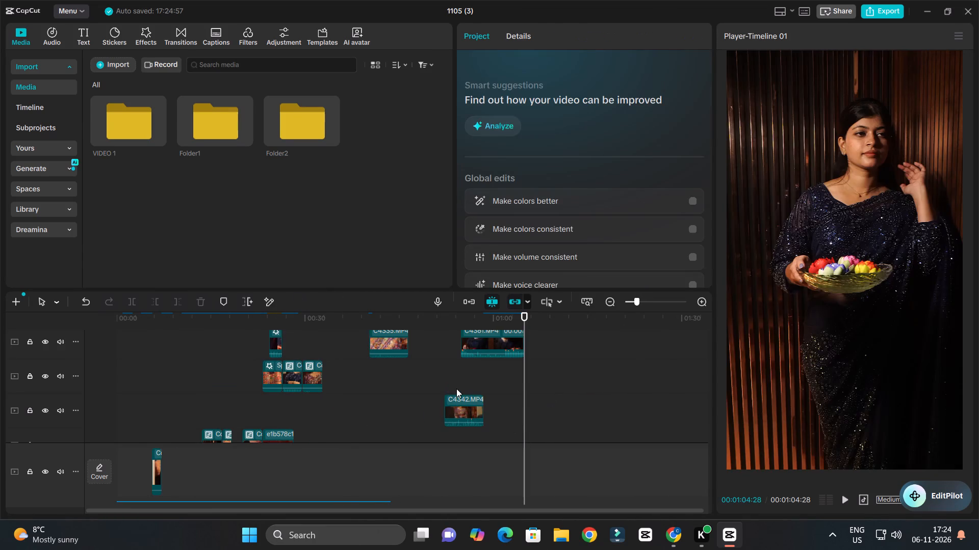
left_click_drag(353, 330, 590, 410)
left_click_drag(355, 344, 534, 430)
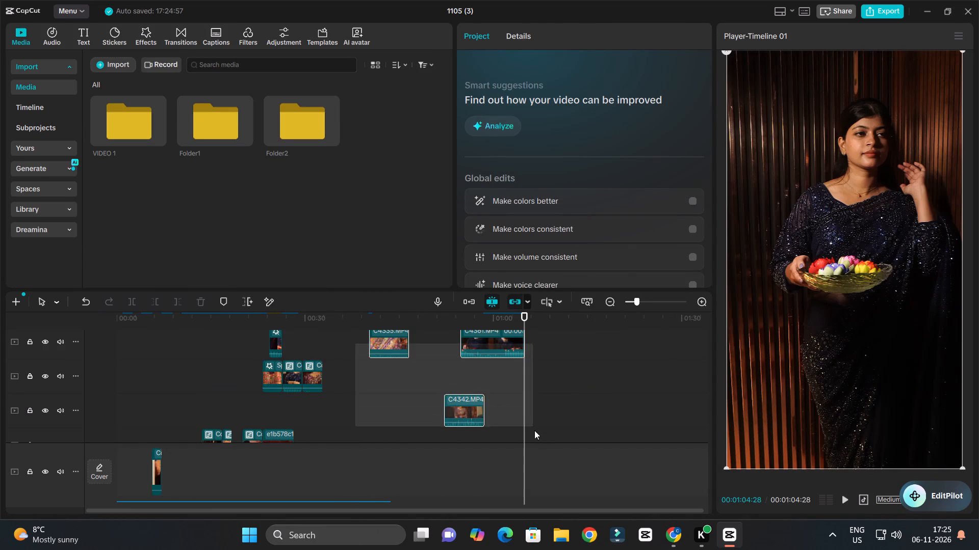
left_click_drag(534, 430, 532, 429)
left_click_drag(460, 413, 685, 419)
left_click(510, 389)
Play the sequence from its beginning to about 15 s, reviewing the clip order and cuts against the music.
left_click_drag(377, 318, 0, 379)
key("space")
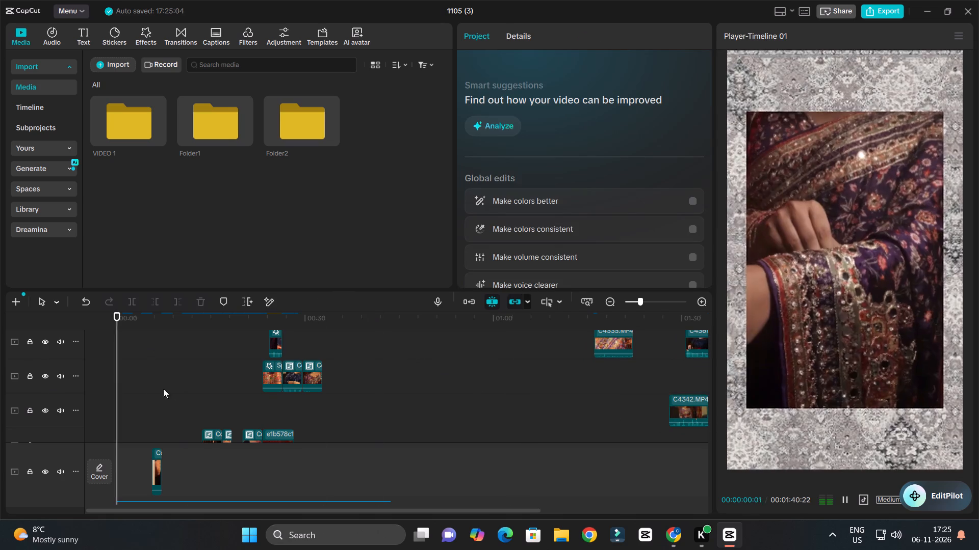
scroll(178, 391, "up", 4, "ctrl")
scroll(203, 392, "down", 4, "ctrl")
scroll(205, 392, "up", 4, "ctrl")
scroll(205, 392, "down", 4)
scroll(205, 392, "up", 4, "ctrl")
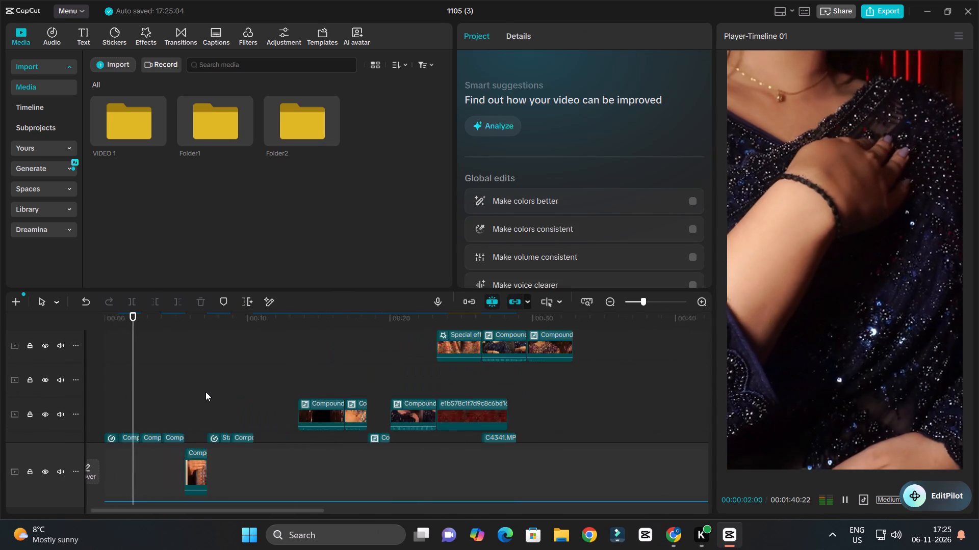
scroll(205, 392, "down", 4, "ctrl")
scroll(205, 392, "up", 3, "ctrl")
scroll(205, 392, "down", 4, "ctrl")
scroll(205, 392, "up", 3, "ctrl")
scroll(205, 392, "down", 3, "ctrl")
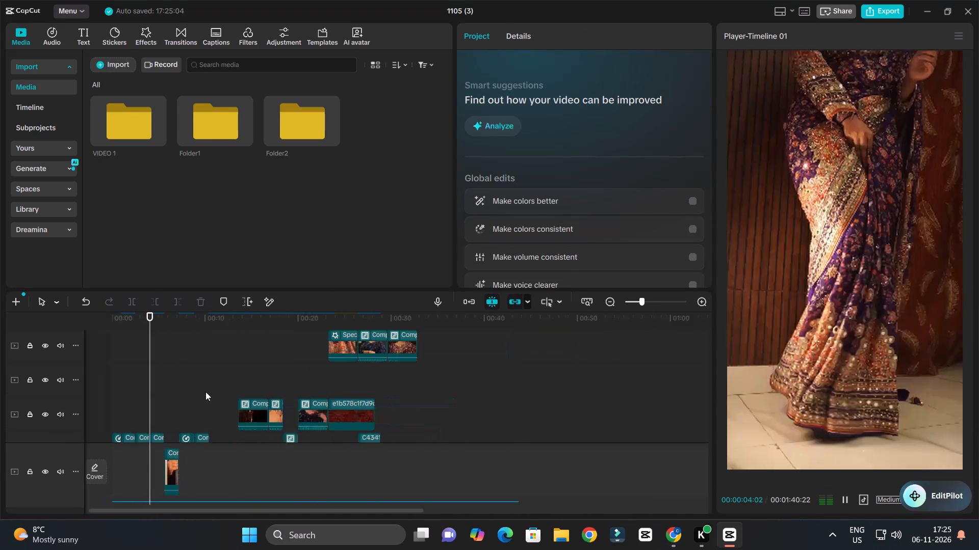
scroll(206, 392, "up", 3, "ctrl")
scroll(207, 392, "down", 4, "ctrl")
scroll(207, 392, "up", 4, "ctrl")
scroll(207, 392, "down", 4, "ctrl")
scroll(207, 392, "up", 2, "ctrl")
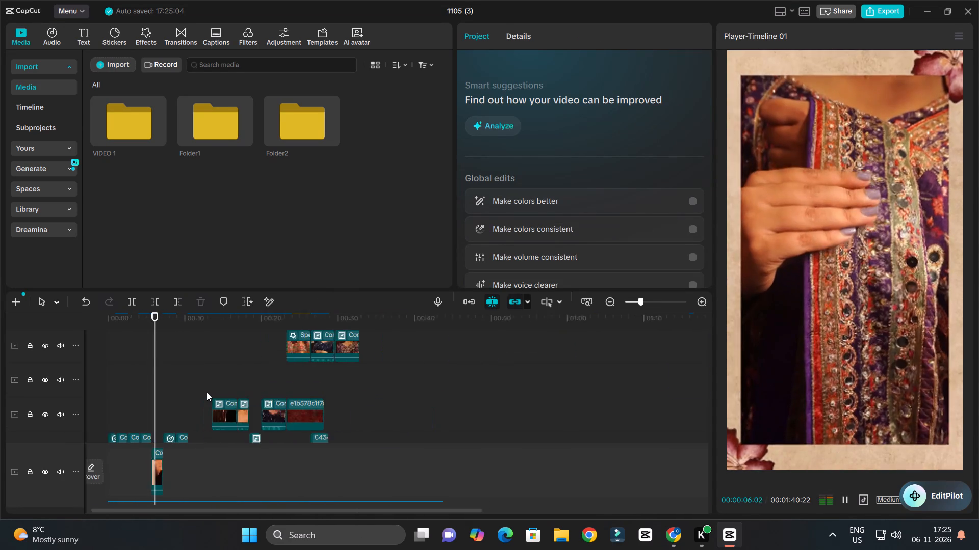
scroll(207, 392, "up", 2, "ctrl")
scroll(207, 392, "down", 3, "ctrl")
scroll(207, 392, "up", 6, "ctrl")
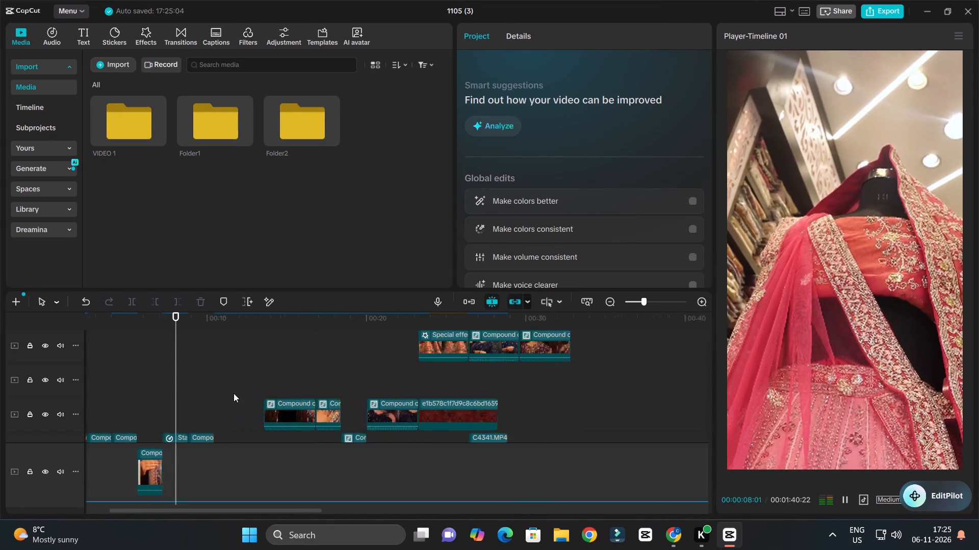
scroll(234, 393, "down", 2)
scroll(234, 393, "up", 3)
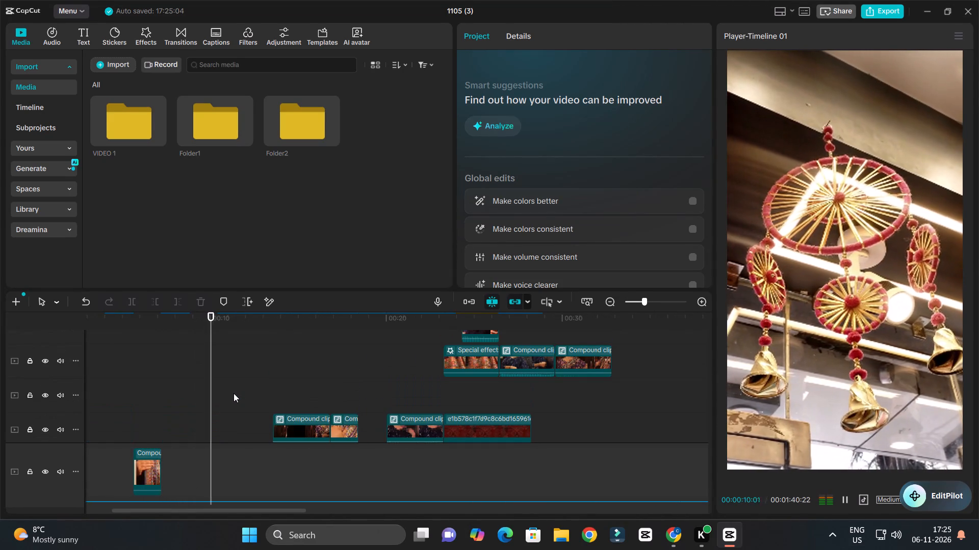
scroll(234, 393, "down", 2)
scroll(234, 393, "up", 1)
scroll(234, 393, "down", 2)
scroll(234, 393, "up", 3)
scroll(234, 393, "down", 2)
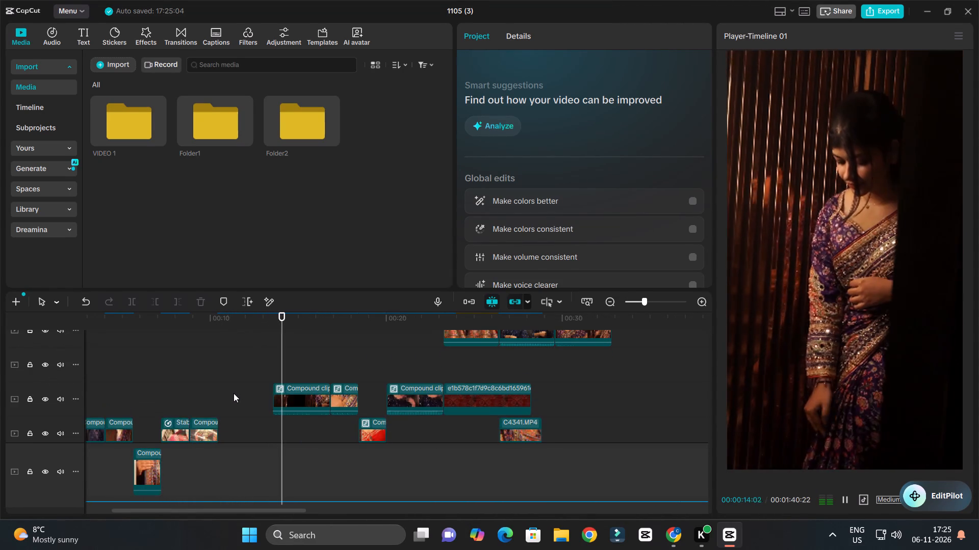
scroll(234, 393, "up", 2)
key("space")
Play back the three-clip special effects collage from about 23 s into Compound clip27 at 00:00:27:01.
scroll(301, 405, "up", 4, "ctrl")
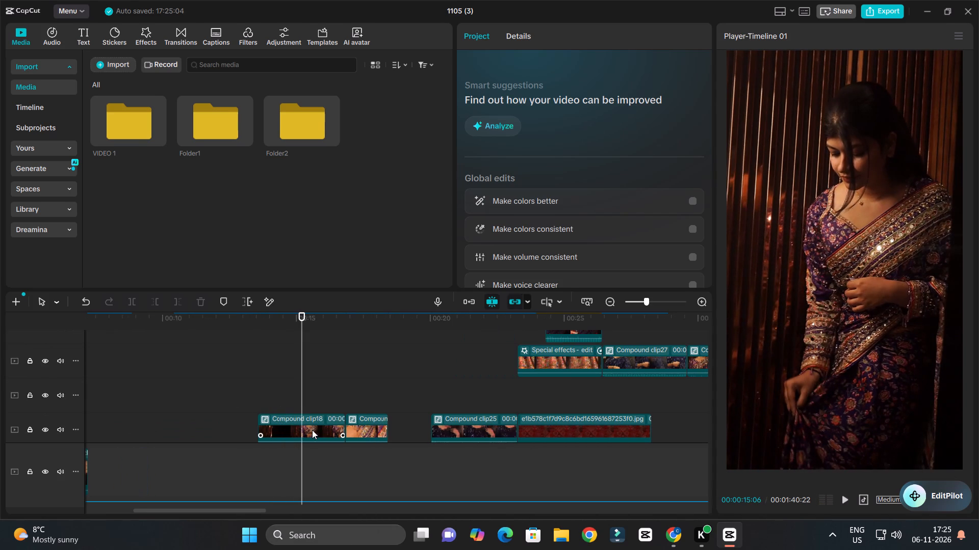
left_click(311, 435)
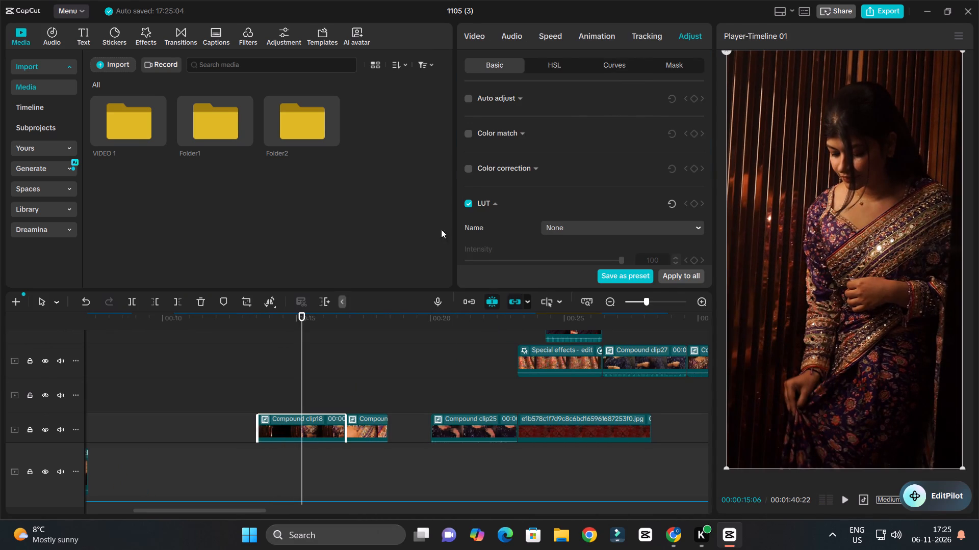
scroll(387, 347, "down", 9, "ctrl")
scroll(420, 439, "up", 5)
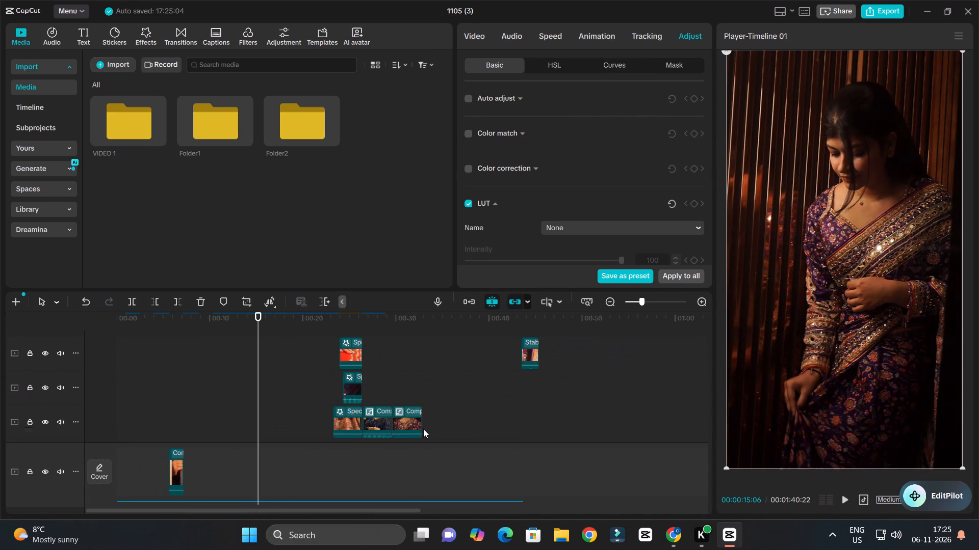
scroll(423, 429, "up", 8)
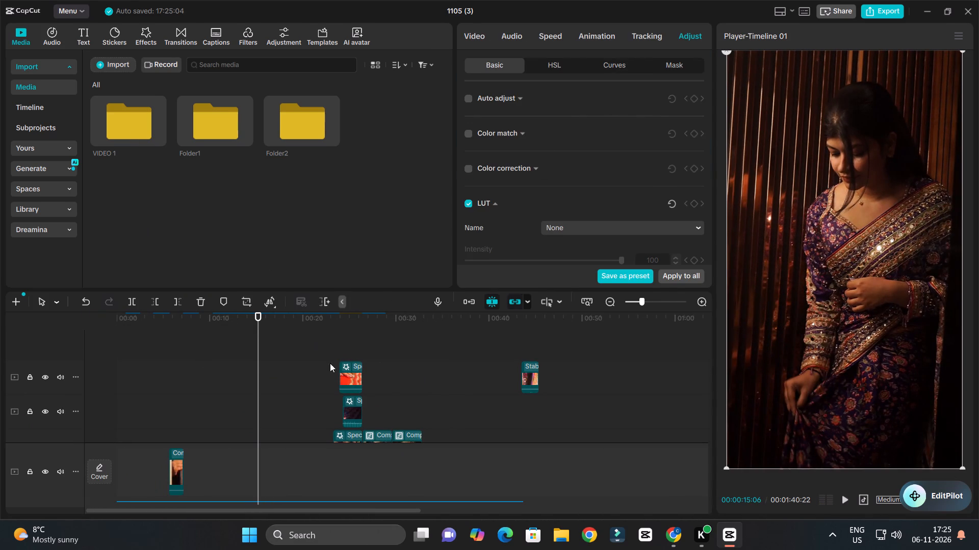
left_click(334, 329)
key("space")
scroll(389, 362, "up", 6, "ctrl")
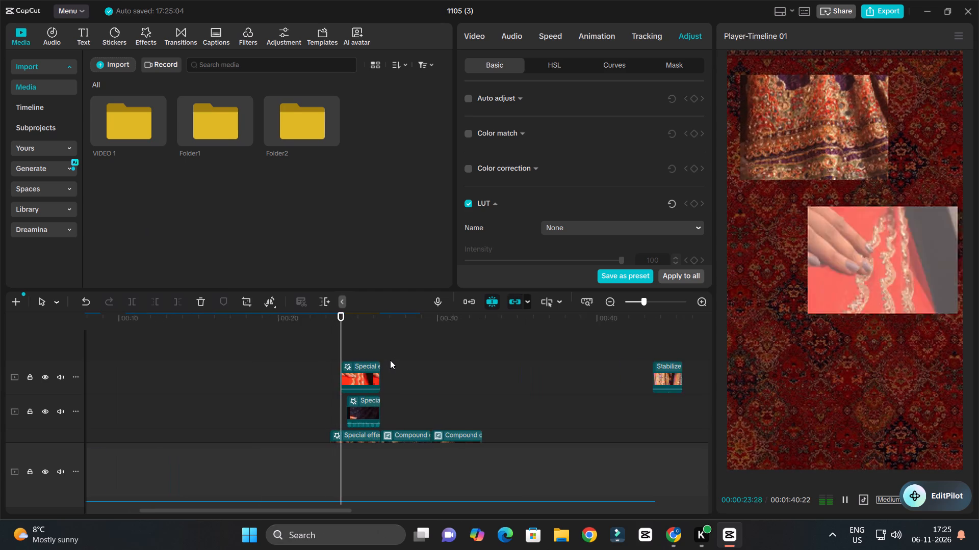
scroll(390, 360, "up", 6, "ctrl")
scroll(407, 359, "down", 3, "ctrl")
scroll(408, 359, "up", 4, "ctrl")
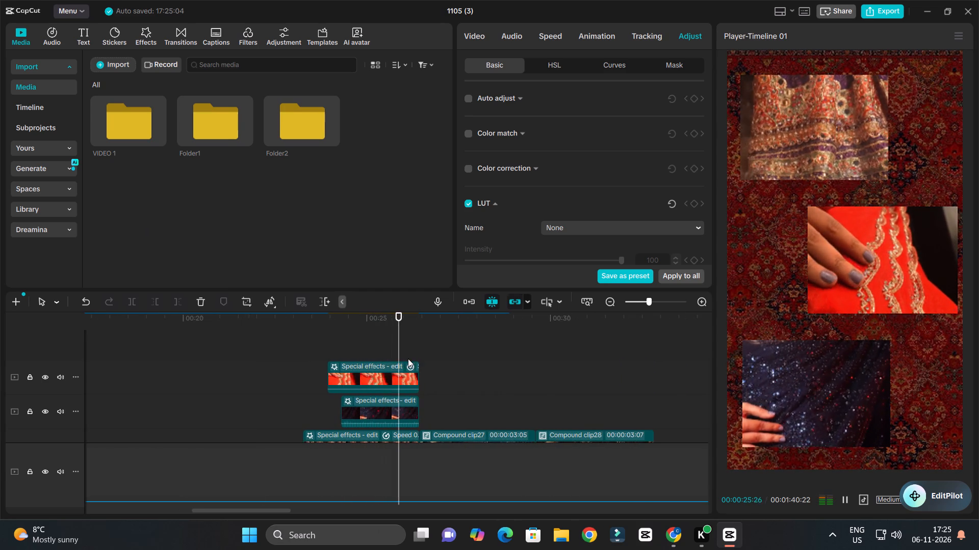
scroll(408, 359, "down", 4, "ctrl")
scroll(408, 359, "up", 4, "ctrl")
key("space")
Trim the end of the red patterned background image back to about 26 s, near the start of Compound clip27.
scroll(408, 359, "down", 4)
scroll(408, 359, "up", 1)
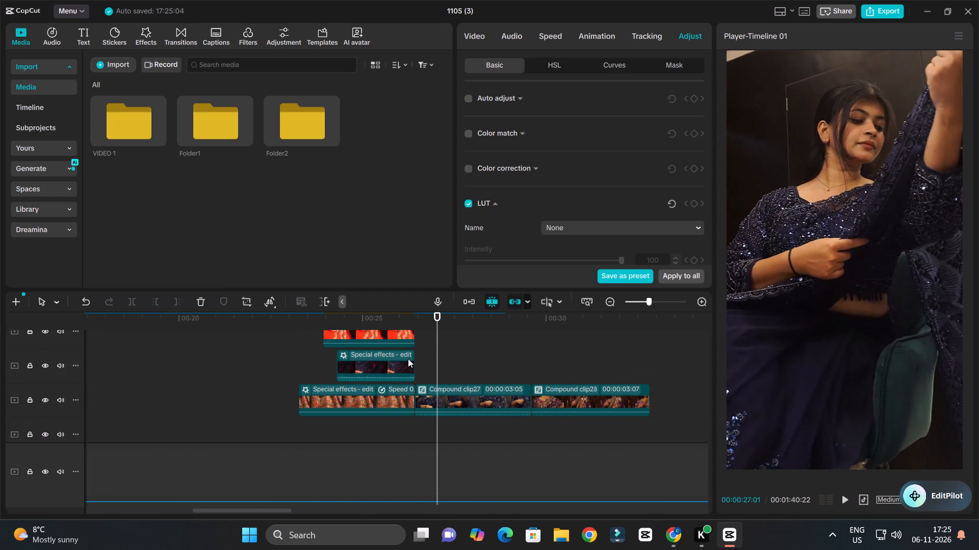
scroll(408, 359, "up", 1)
scroll(408, 359, "down", 4)
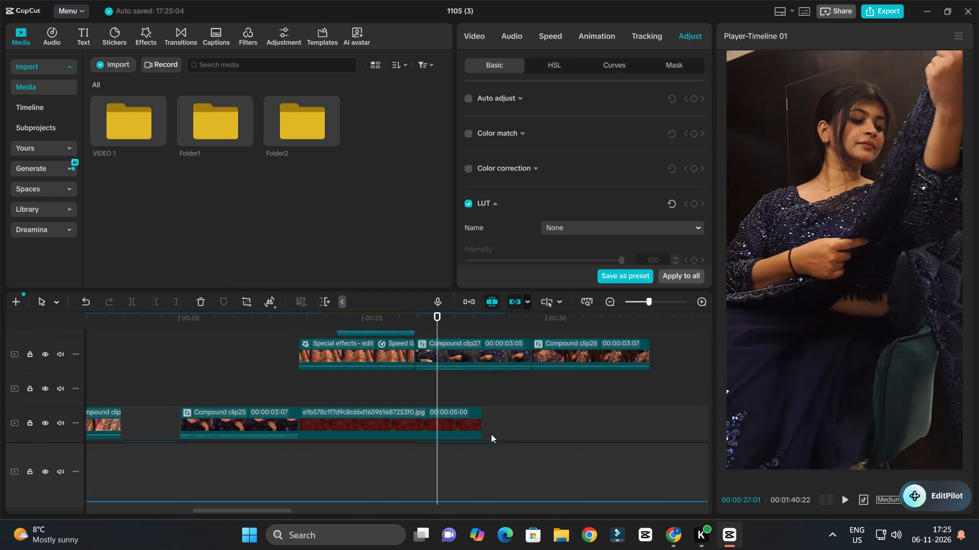
left_click(446, 428)
left_click_drag(482, 423, 425, 422)
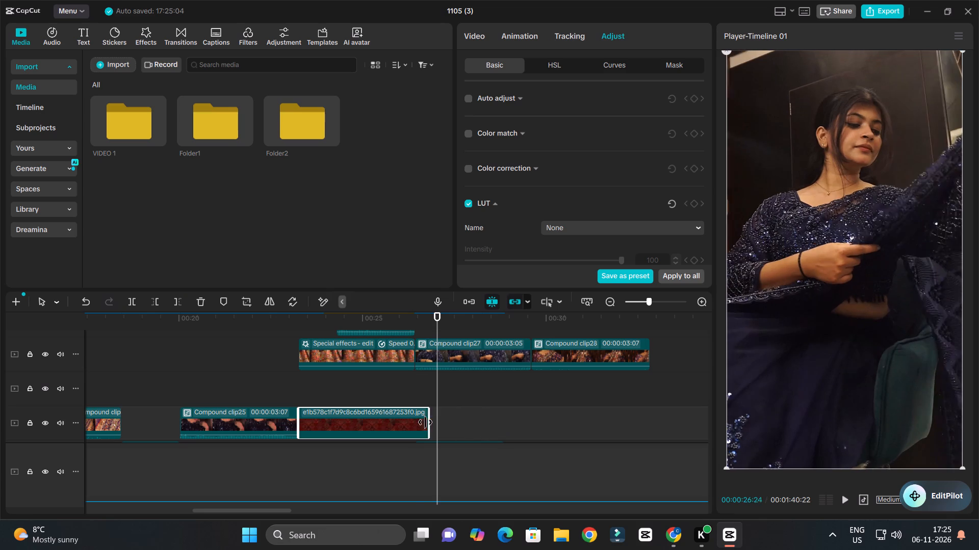
left_click_drag(425, 422, 408, 418)
left_click(408, 418)
scroll(410, 408, "up", 4)
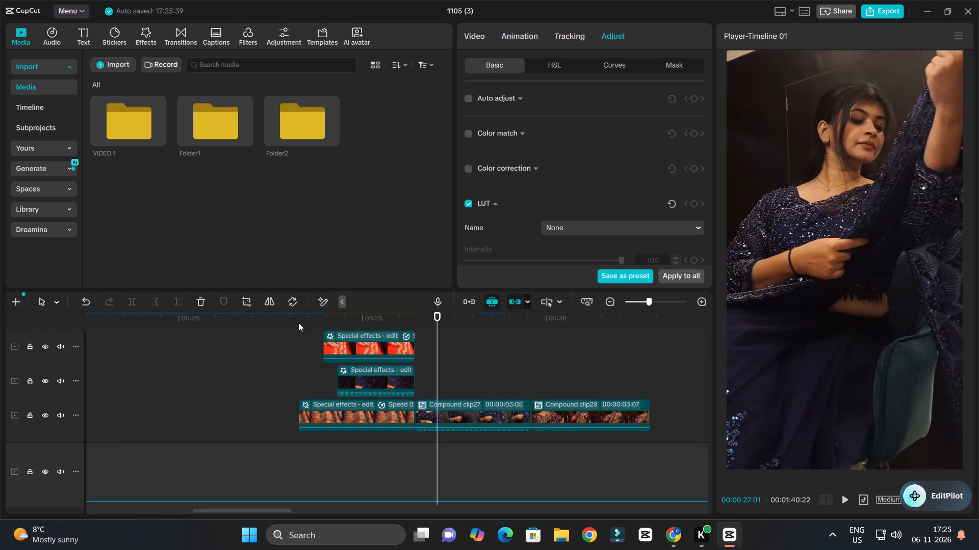
Combine the three stacked special effects clips and the red patterned background image from about 23 s into one compound clip.
left_click_drag(300, 337, 349, 440)
scroll(362, 400, "down", 5)
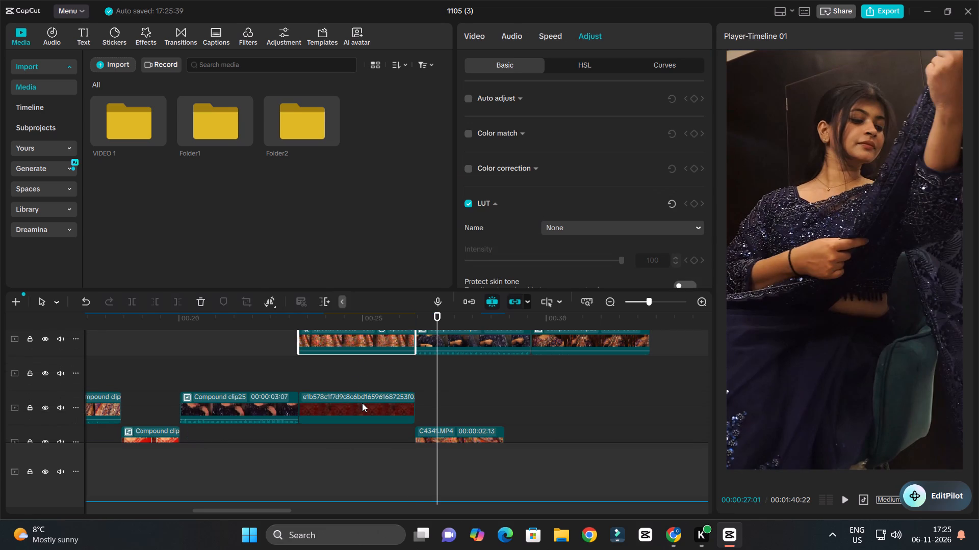
left_click(362, 403, "ctrl")
key("alt+n")
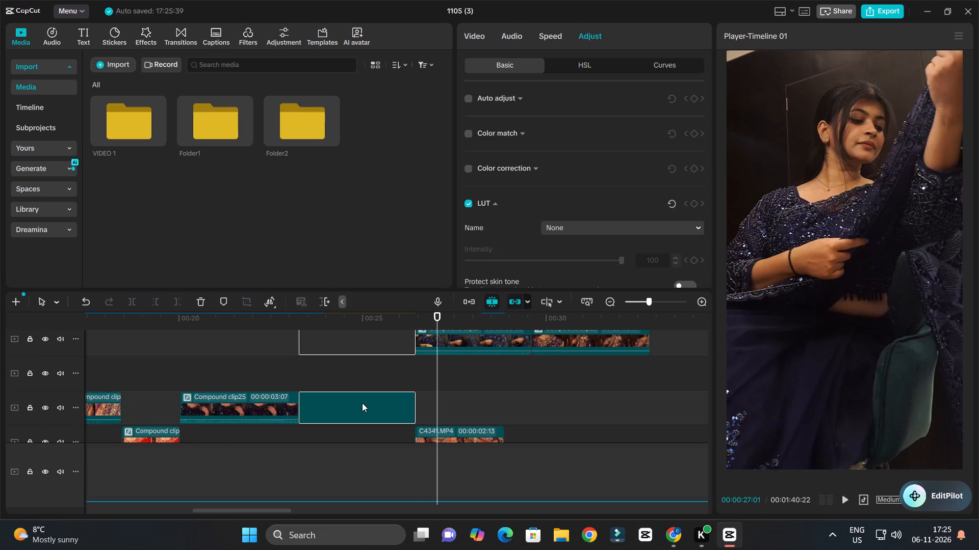
Turn down the audio level of the new collage compound clip and play it from its start to check it.
left_click(295, 319)
key("space")
scroll(354, 372, "up", 4, "ctrl")
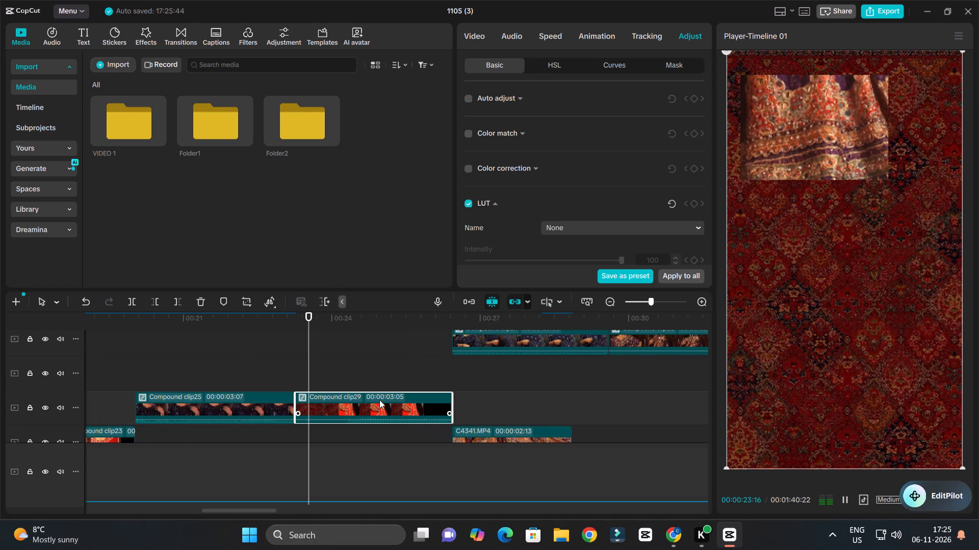
key("space")
left_click(372, 410)
left_click_drag(380, 420, 380, 428)
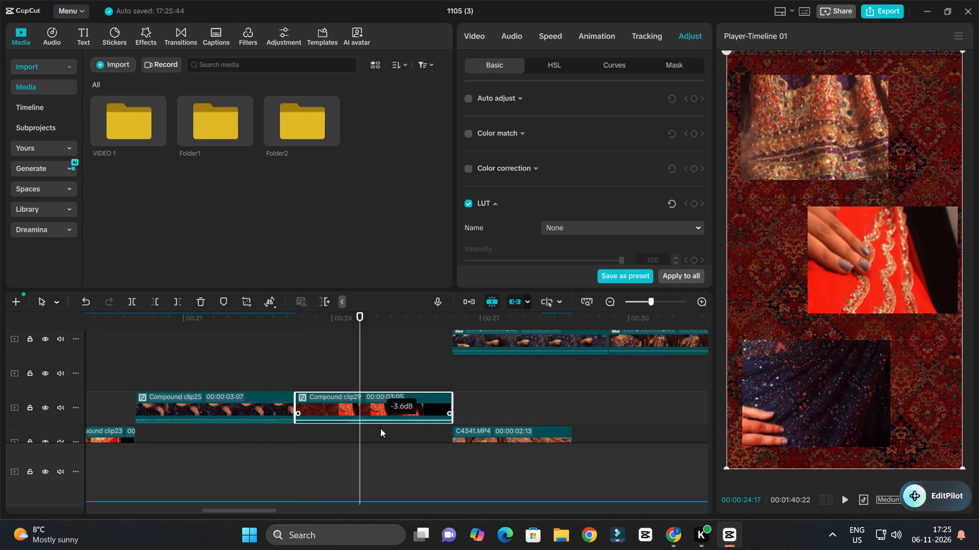
left_click_drag(380, 428, 378, 451)
left_click(297, 325)
key("space")
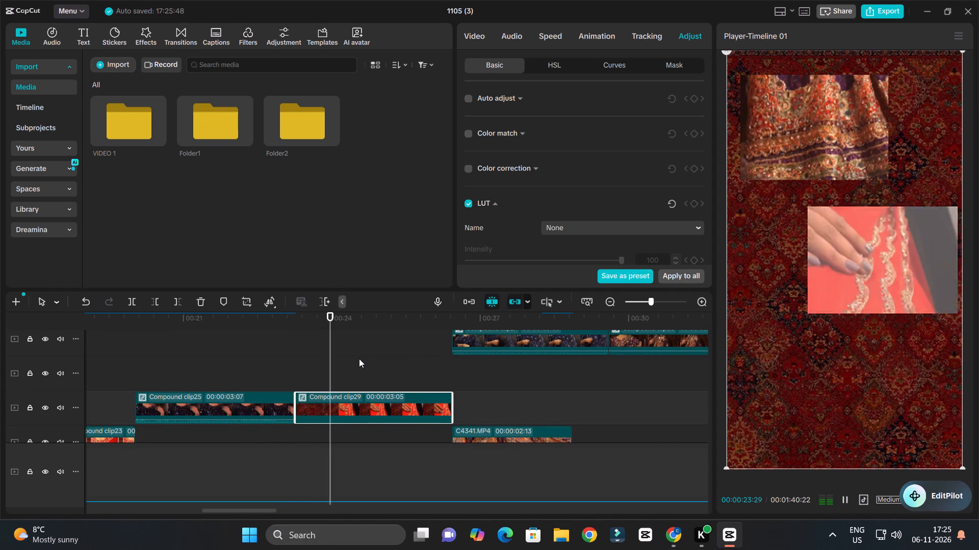
key("space")
Animate the collage compound clip's scale with keyframes from 100% at its start to 110% at its end, and save the project.
left_click(365, 396)
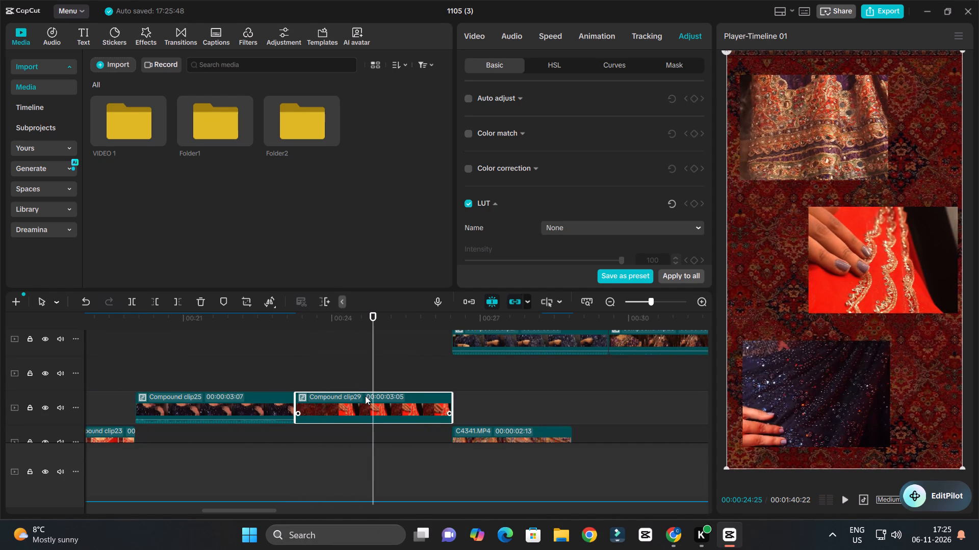
key("Down")
key("Up")
scroll(568, 140, "up", 4)
left_click(473, 36)
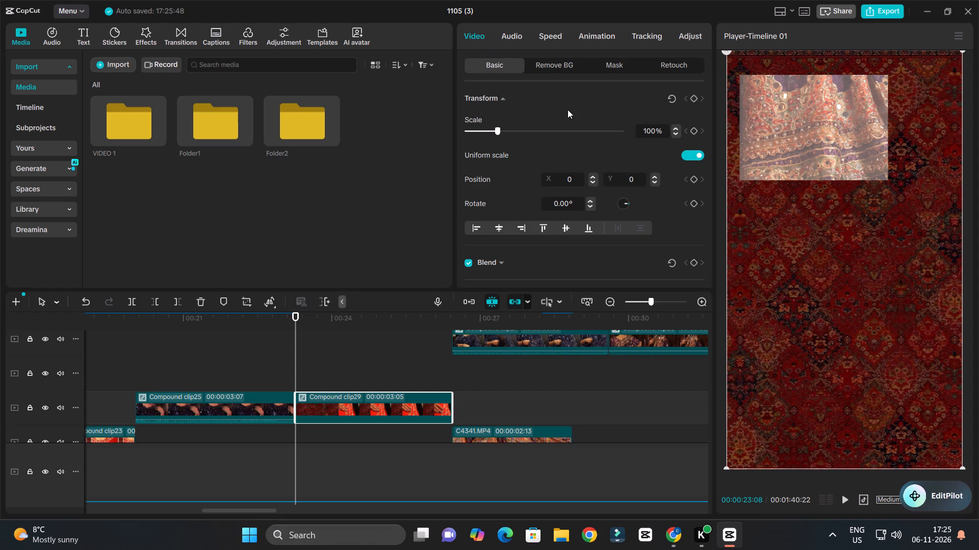
left_click(693, 131)
key("Down")
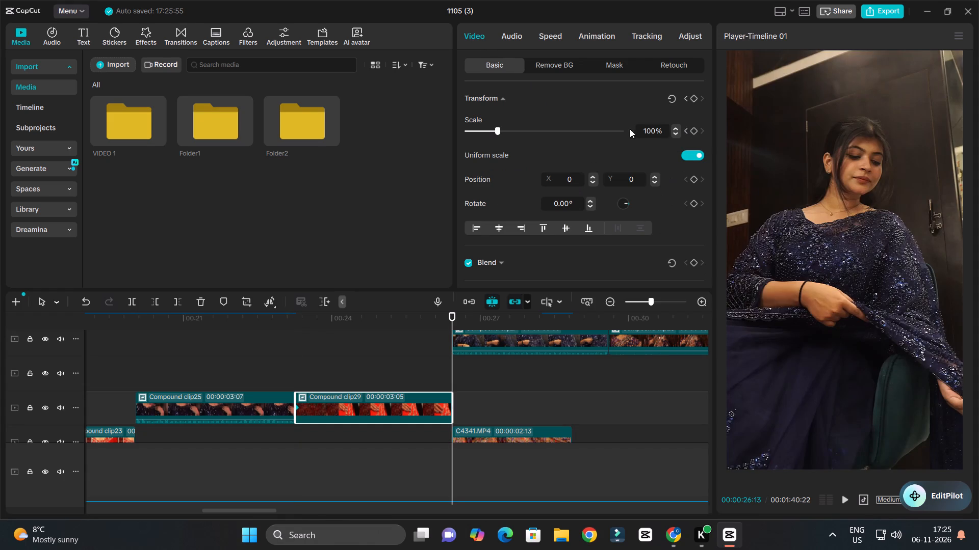
left_click_drag(658, 133, 566, 114)
type("110")
key("Return")
key("ctrl+s")
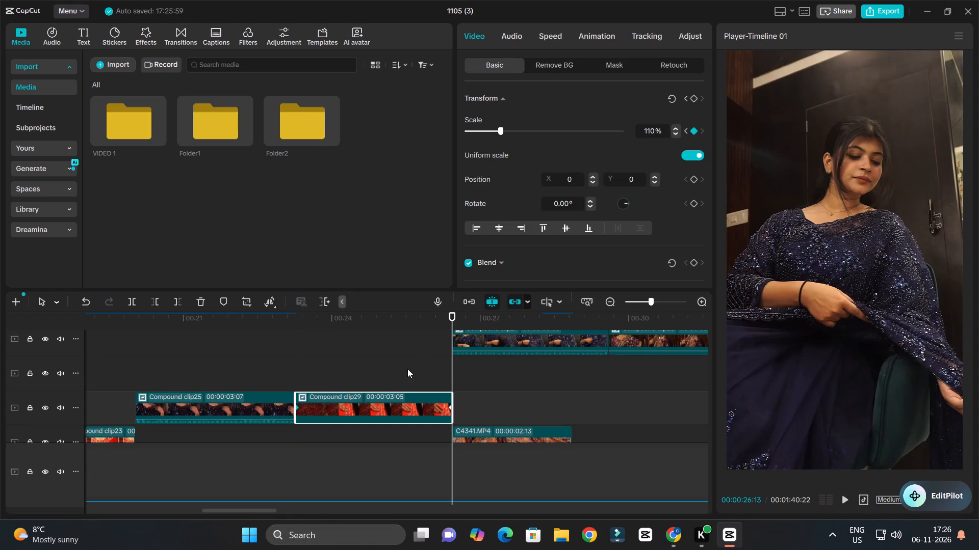
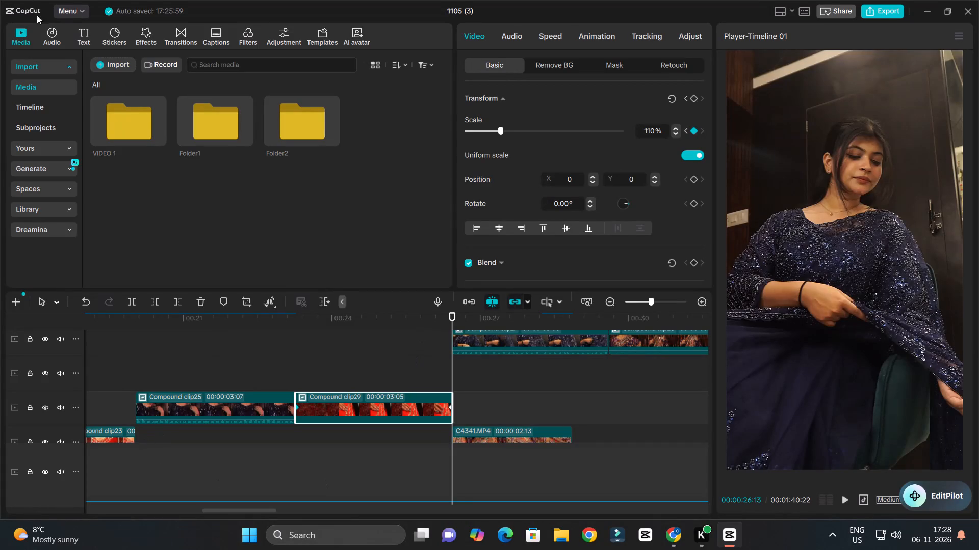
Play the zooming collage compound clip from near its start through the cut into Compound clip27.
left_click(303, 324)
key("space")
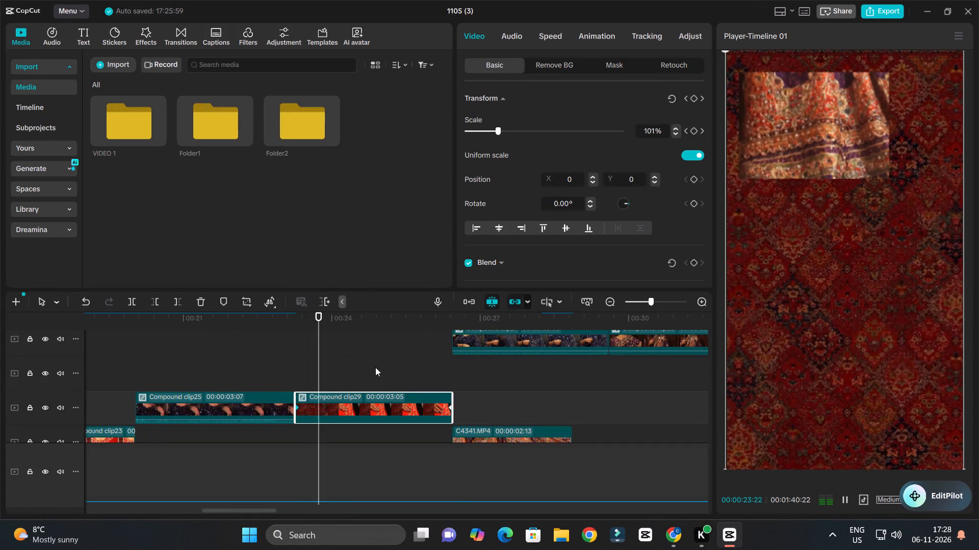
scroll(376, 370, "down", 5, "ctrl")
scroll(382, 374, "up", 3, "ctrl")
scroll(383, 374, "down", 4, "ctrl")
scroll(406, 381, "up", 5, "ctrl")
scroll(407, 381, "down", 5, "ctrl")
scroll(424, 392, "up", 6, "ctrl")
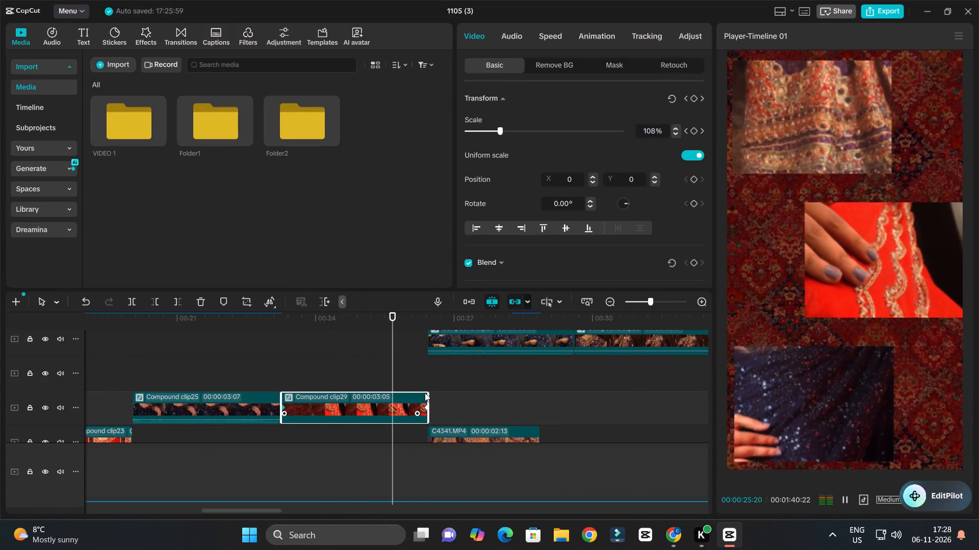
scroll(426, 393, "down", 6, "ctrl")
scroll(440, 396, "up", 4, "ctrl")
key("space")
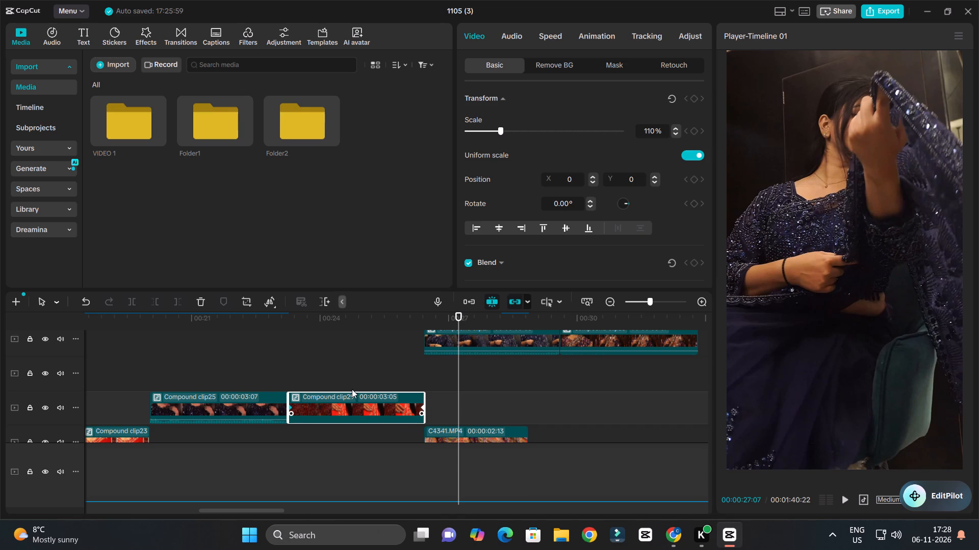
Replay the collage compound clip from its start and continue through most of Compound clip27 to check picture and sound.
left_click(280, 328)
key("space")
scroll(388, 362, "down", 5, "ctrl")
scroll(388, 362, "up", 5, "ctrl")
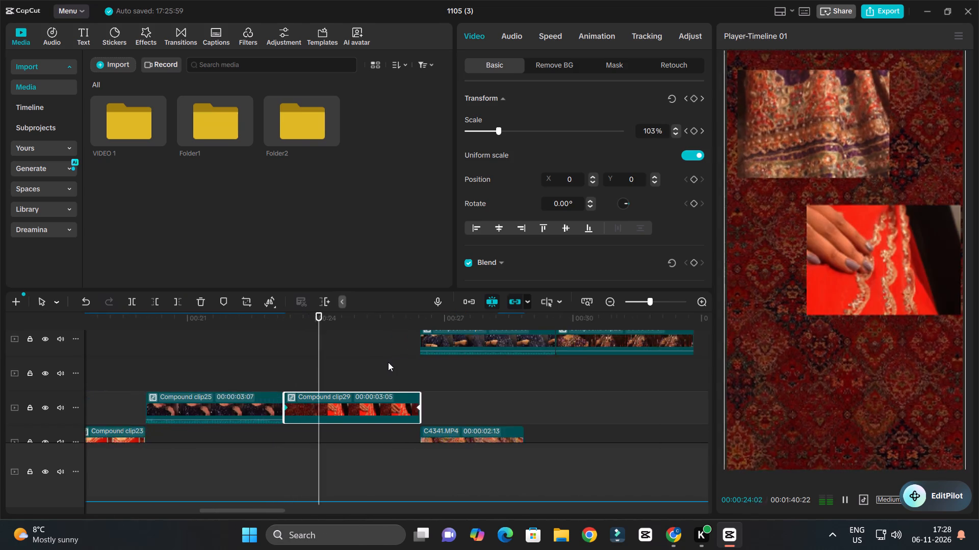
scroll(388, 362, "down", 5, "ctrl")
scroll(388, 362, "up", 4, "ctrl")
scroll(388, 362, "down", 4, "ctrl")
scroll(388, 362, "up", 4, "ctrl")
key("space")
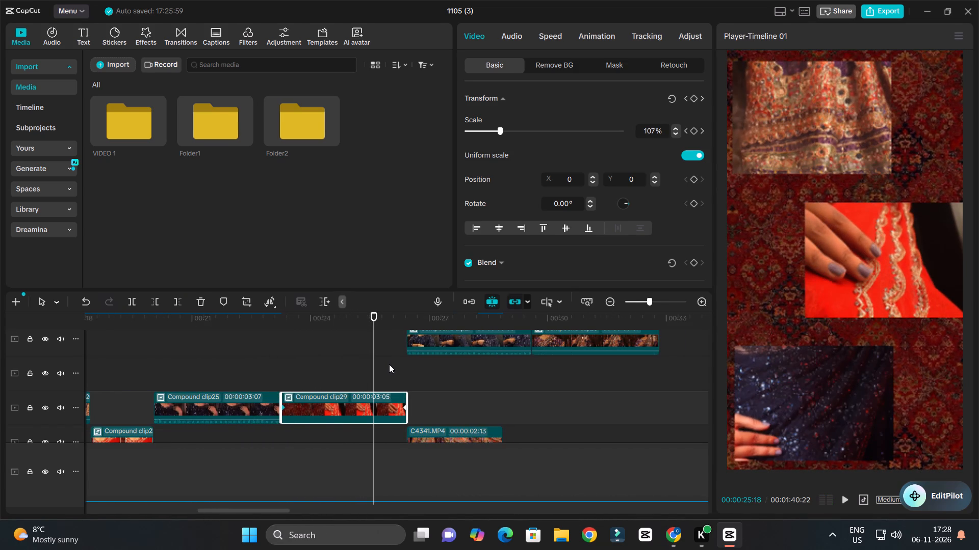
scroll(389, 364, "up", 4, "ctrl")
key("space")
scroll(415, 373, "up", 5, "ctrl")
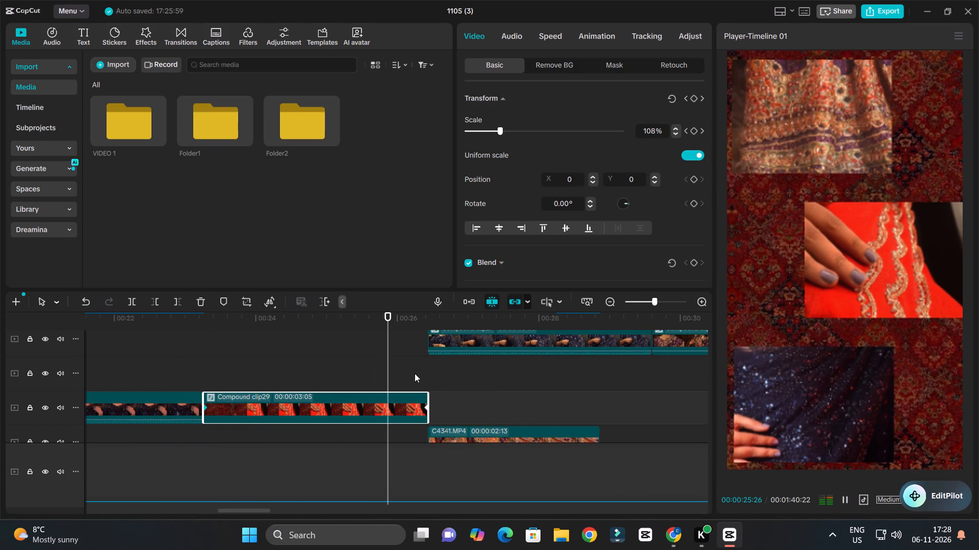
key("space")
key("space")
scroll(415, 374, "down", 11, "ctrl")
scroll(449, 383, "up", 5, "ctrl")
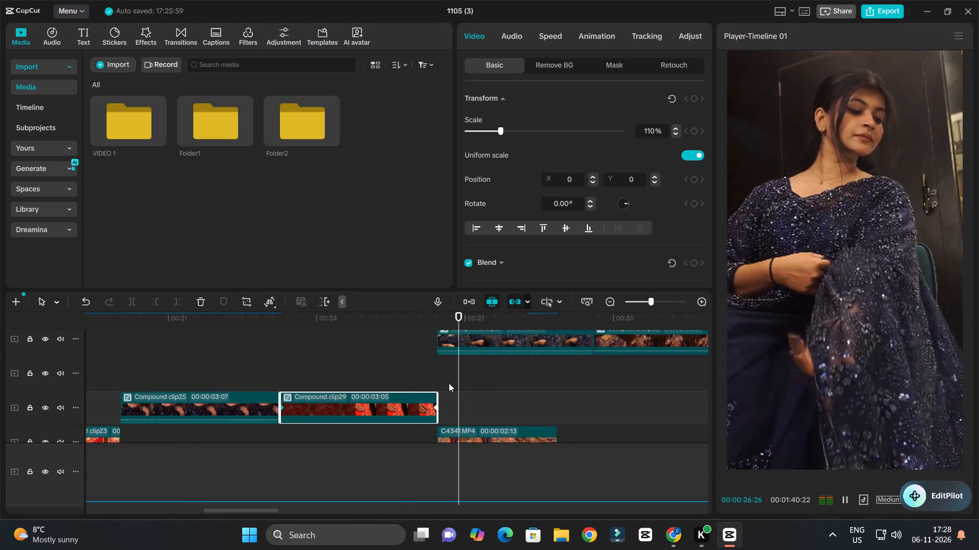
scroll(449, 383, "down", 5, "ctrl")
scroll(449, 383, "up", 5, "ctrl")
scroll(449, 383, "down", 4, "ctrl")
scroll(449, 383, "up", 4, "ctrl")
key("space")
key("space")
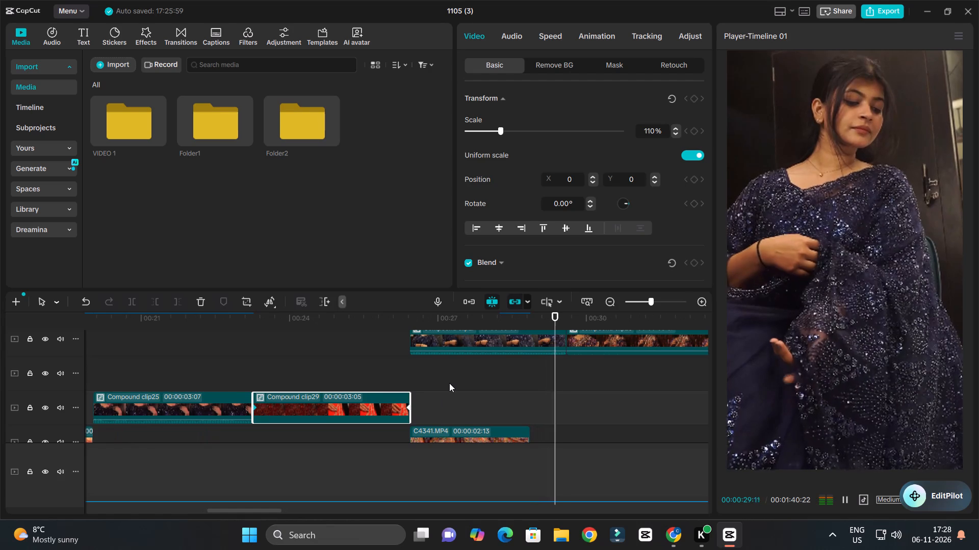
key("space")
Turn down the audio levels of Compound clip27 and Compound clip28.
left_click_drag(480, 350, 484, 395)
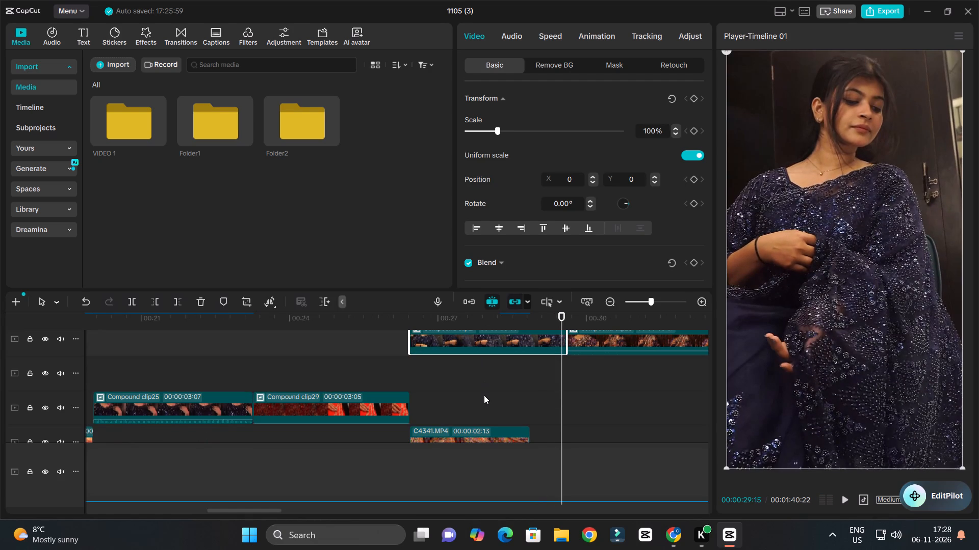
key("space")
scroll(499, 388, "down", 5, "ctrl")
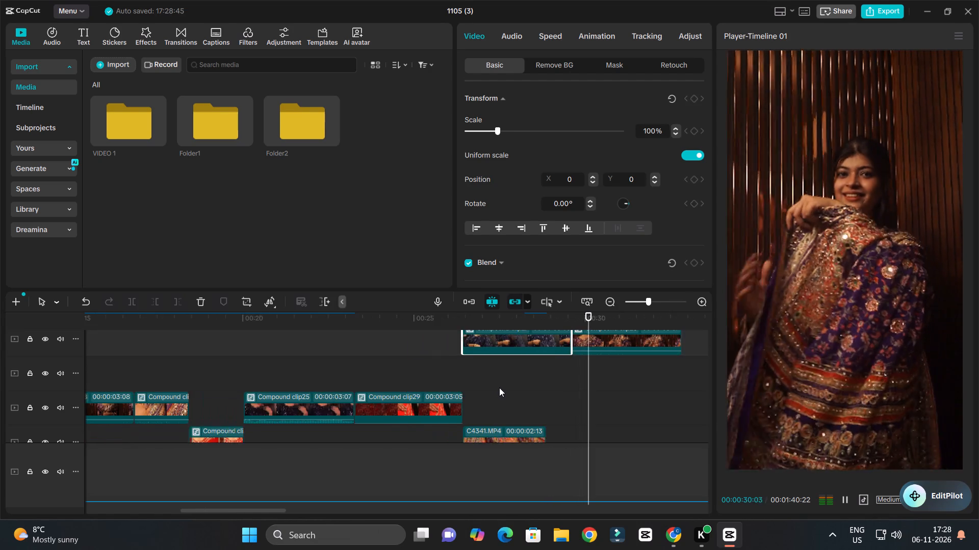
scroll(499, 388, "up", 4, "ctrl")
key("space")
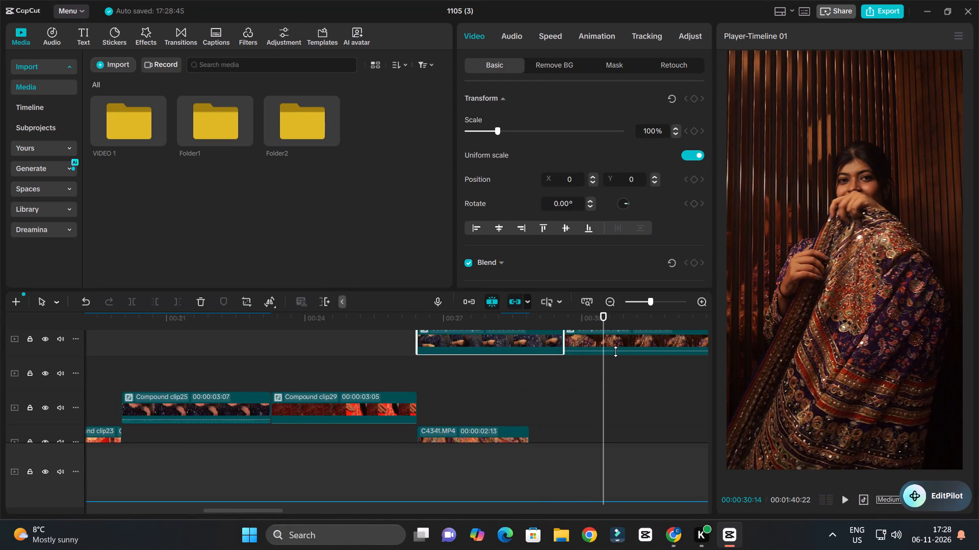
left_click_drag(615, 351, 618, 381)
Play Compound clip28 through its end and on to about 36 s to check the music and the empty stretch.
key("space")
scroll(572, 392, "down", 14, "ctrl")
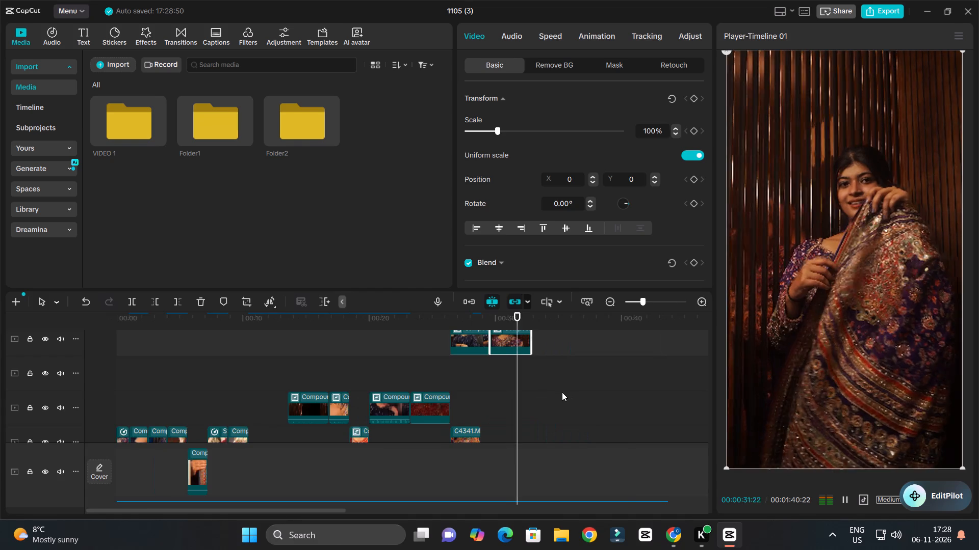
scroll(560, 393, "up", 10, "ctrl")
scroll(560, 393, "down", 6, "ctrl")
scroll(560, 393, "up", 9, "ctrl")
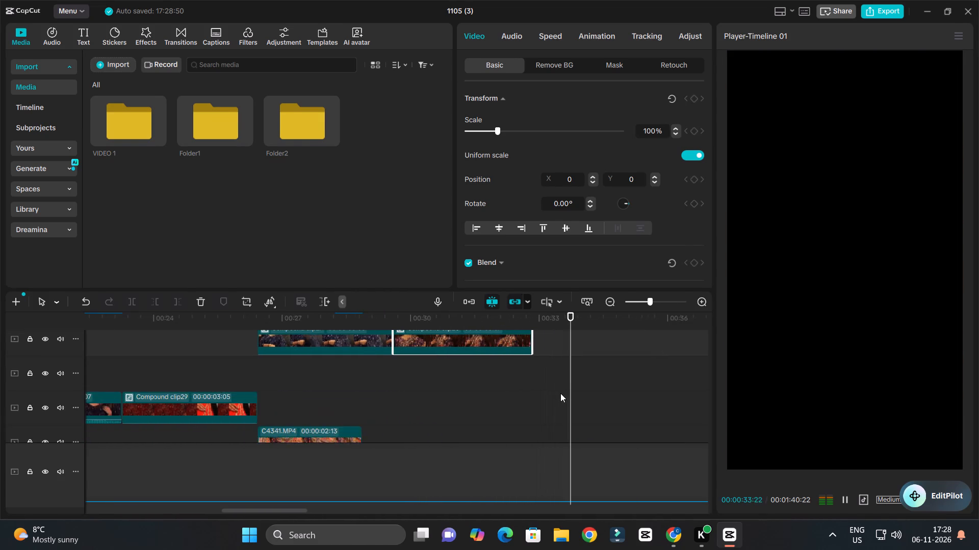
scroll(560, 393, "down", 15, "ctrl")
scroll(526, 411, "up", 9, "ctrl")
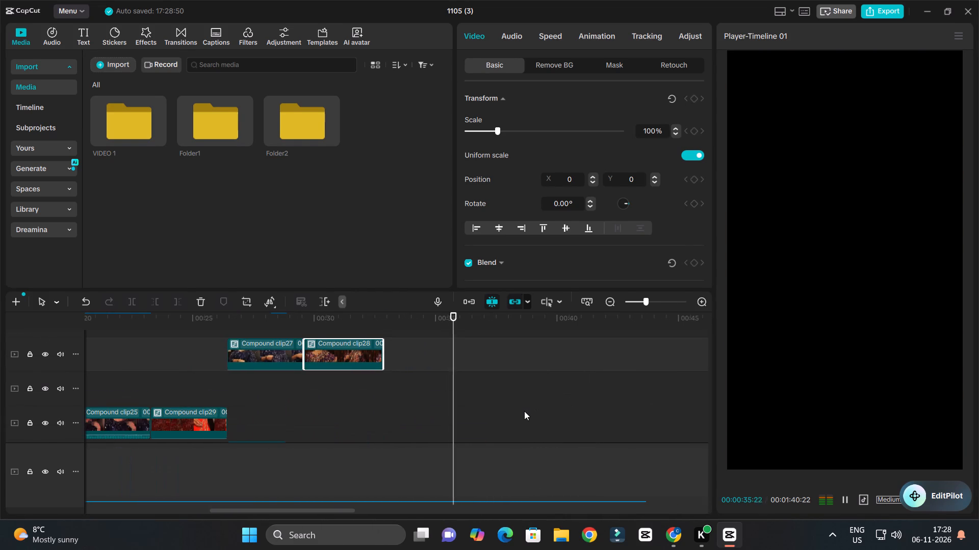
key("space")
Browse the VIDEO 1 media folder for further footage and preview C4409.MP4.
double_click(133, 125)
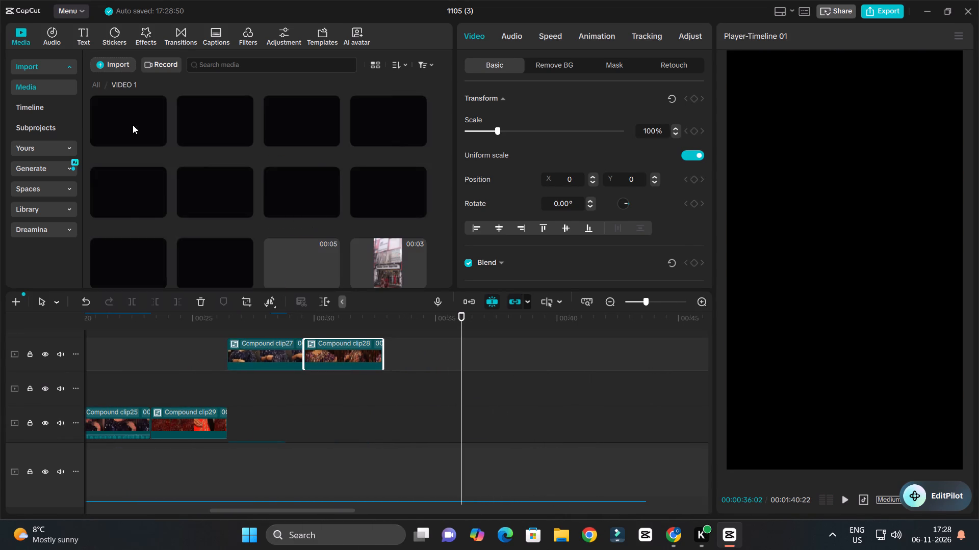
scroll(218, 201, "down", 11)
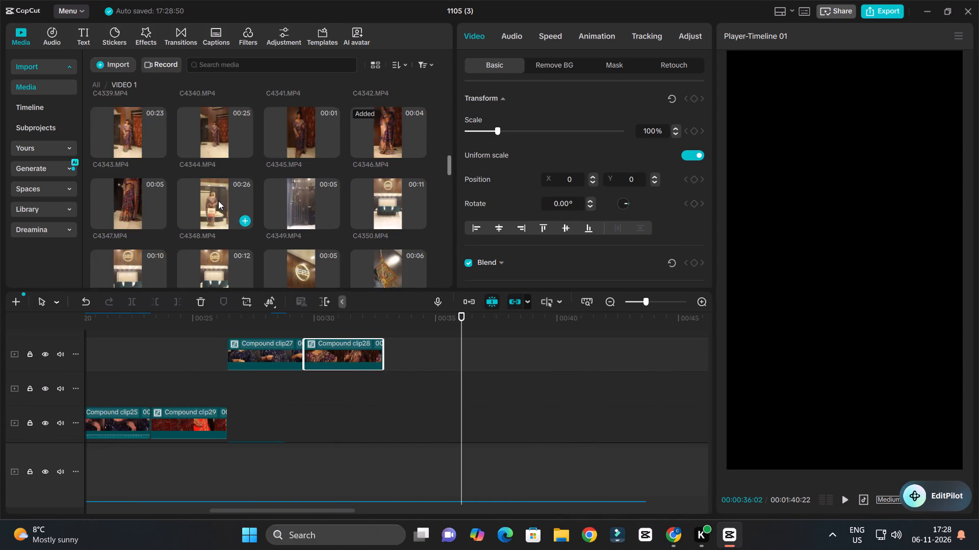
scroll(218, 201, "down", 16)
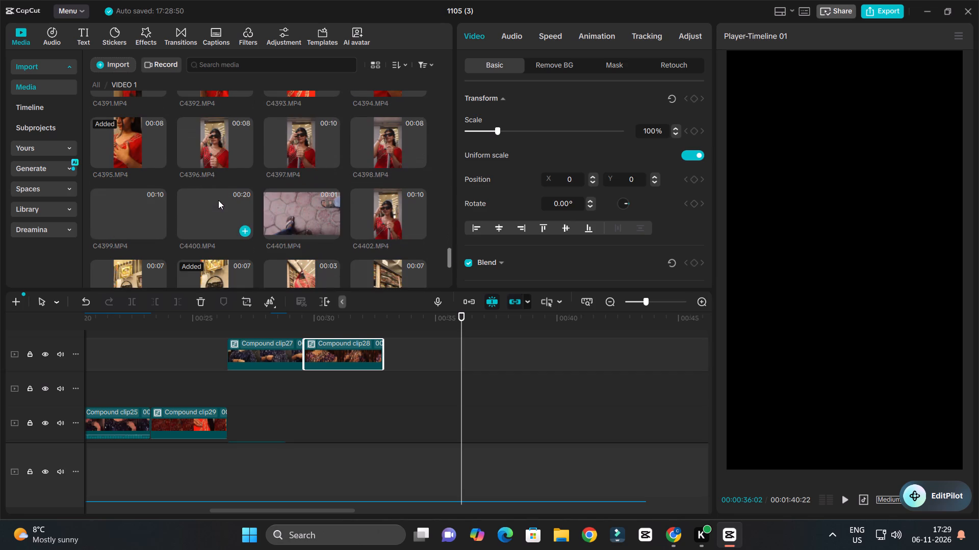
scroll(218, 200, "down", 5)
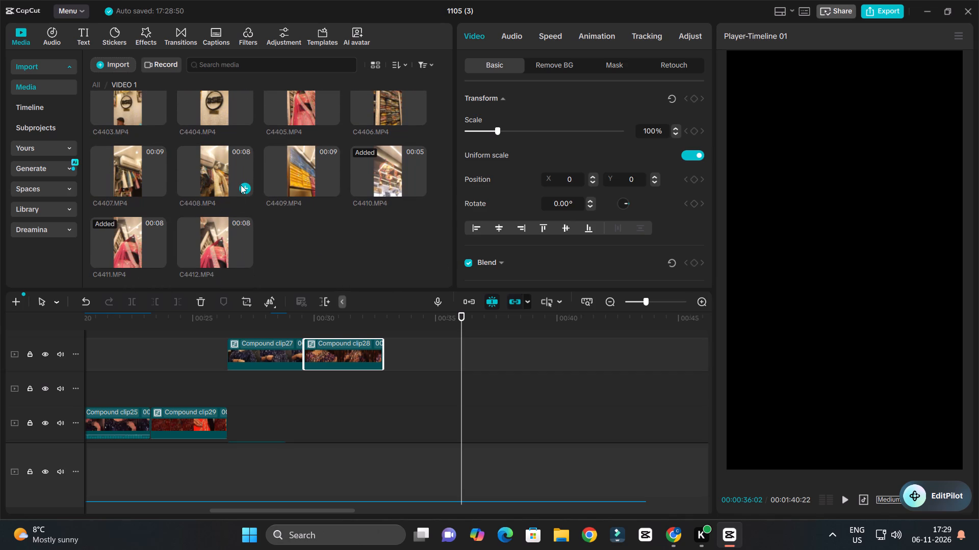
double_click(294, 163)
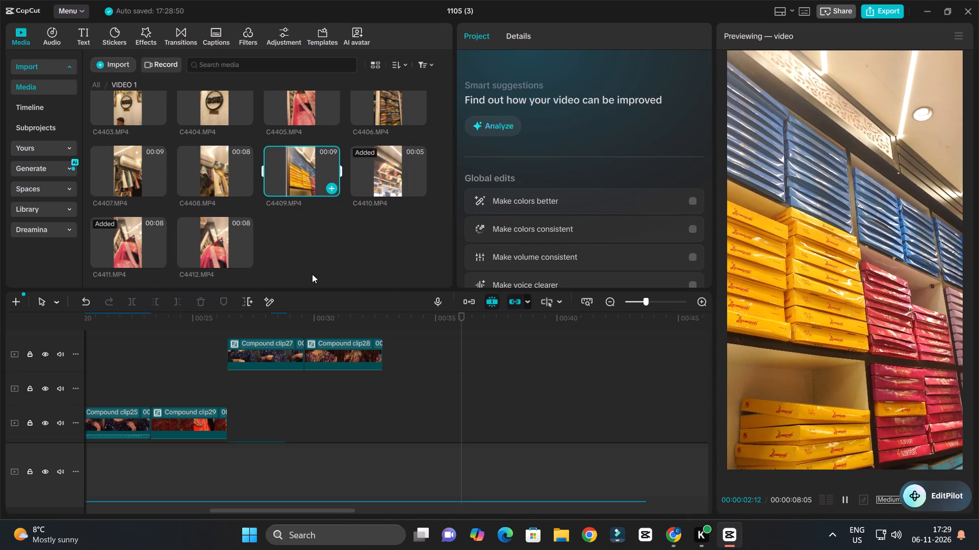
Play the last moments of Compound clip28 on the timeline until just past 33 s.
left_click(378, 327)
left_click(411, 364)
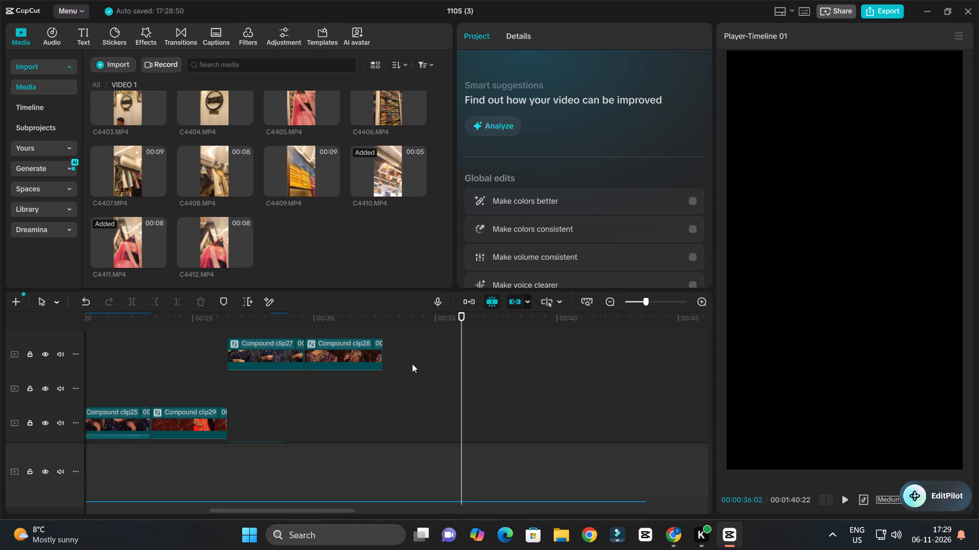
left_click(369, 327)
key("space")
scroll(413, 355, "up", 4, "ctrl")
scroll(415, 353, "down", 3, "ctrl")
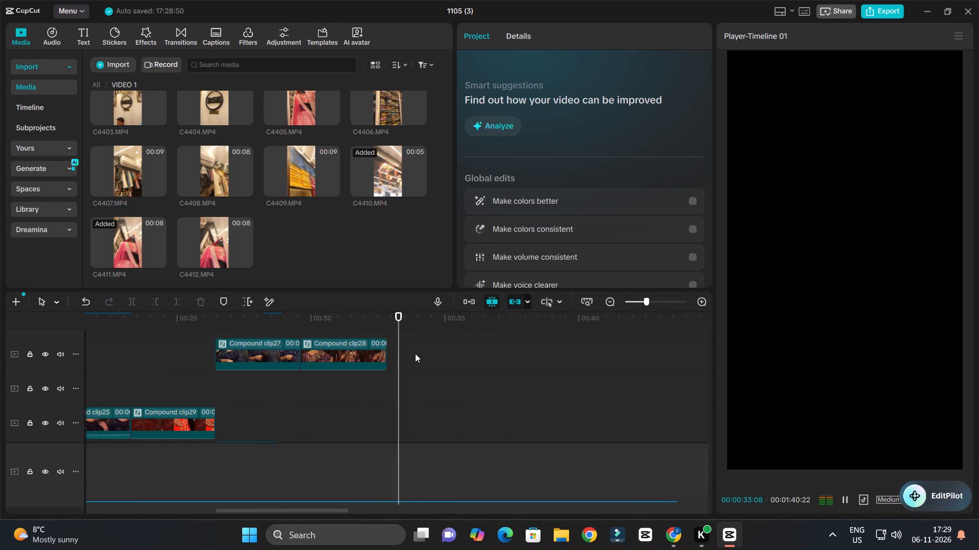
key("space")
Move Compound clip27 and Compound clip28 together onto the collage compound clip's track, directly after that clip's end at 26:13.
scroll(411, 358, "up", 9)
scroll(411, 358, "down", 17, "ctrl")
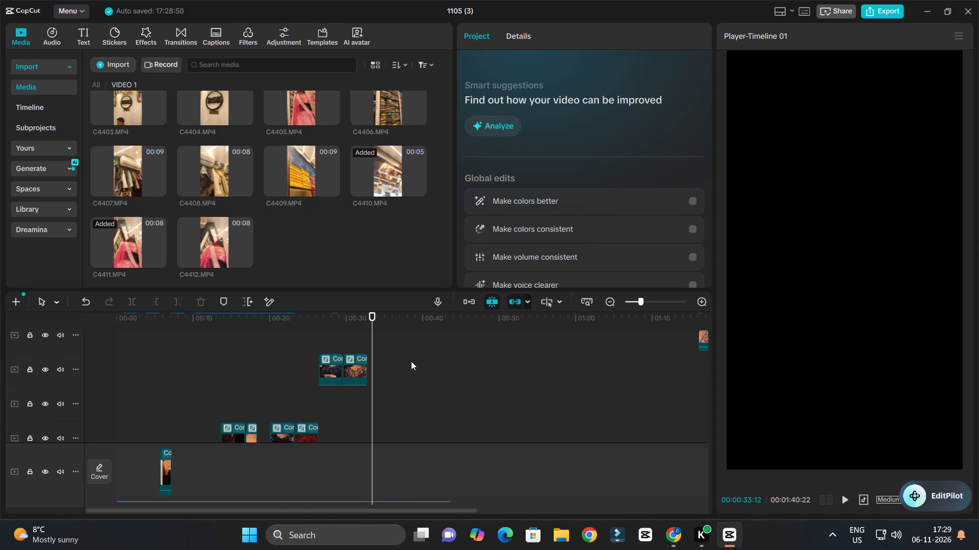
scroll(411, 361, "down", 4, "ctrl")
scroll(411, 361, "up", 5)
left_click_drag(407, 360, 357, 360)
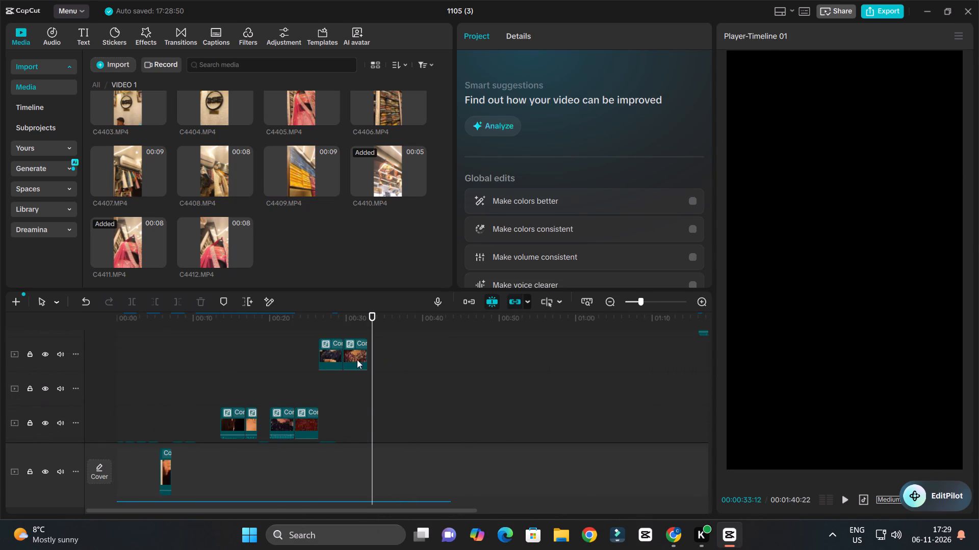
left_click_drag(357, 360, 315, 360)
left_click_drag(298, 354, 413, 353)
left_click(412, 353)
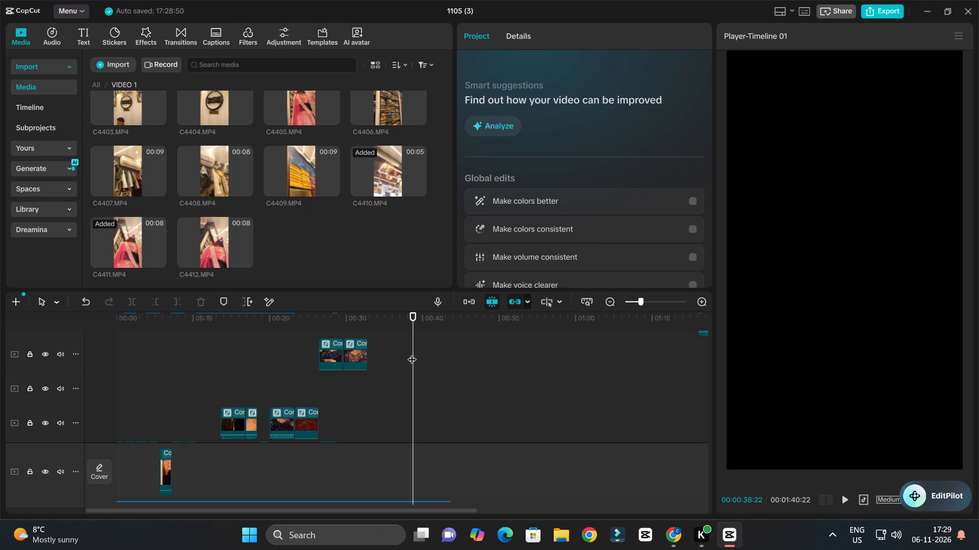
left_click_drag(378, 351, 313, 355)
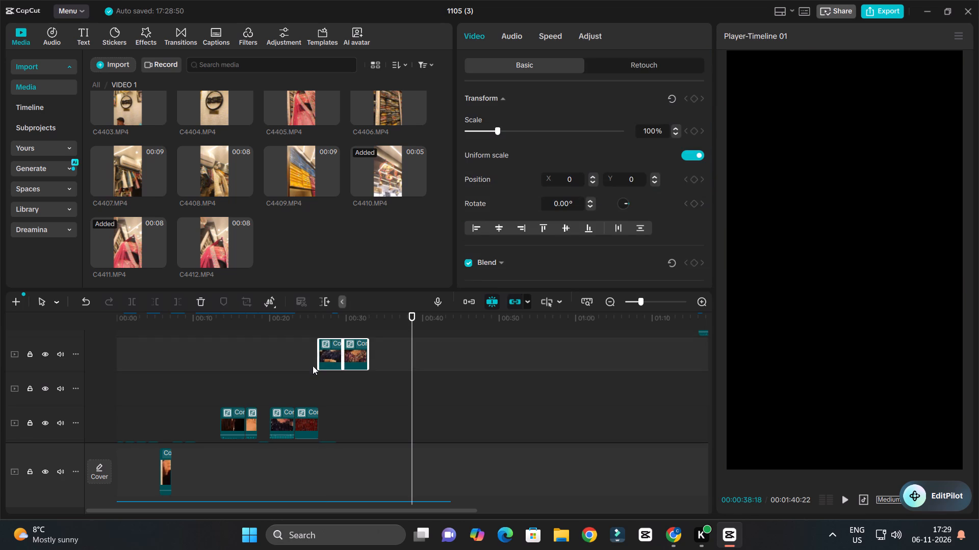
scroll(313, 366, "up", 9, "ctrl")
left_click_drag(142, 325, 202, 361)
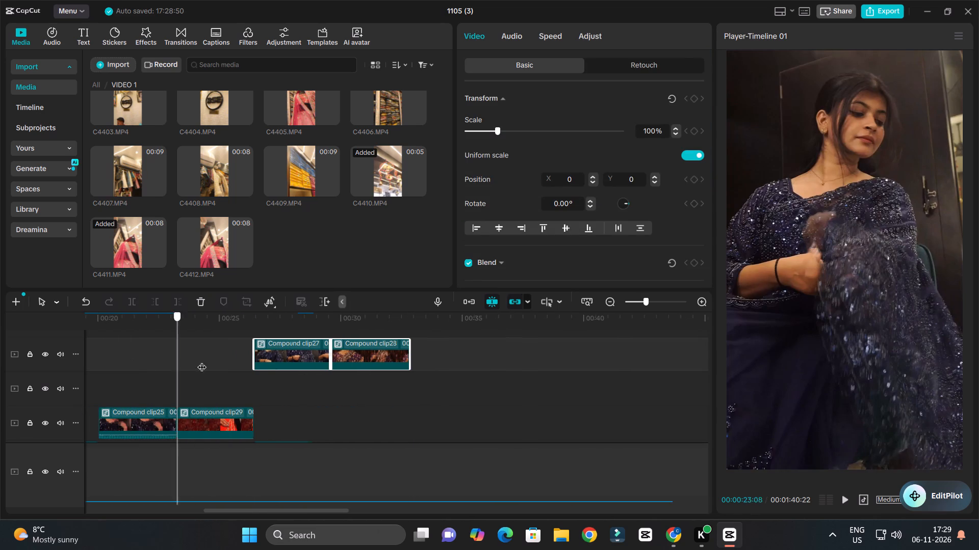
left_click_drag(202, 361, 253, 373)
scroll(256, 375, "up", 8, "ctrl")
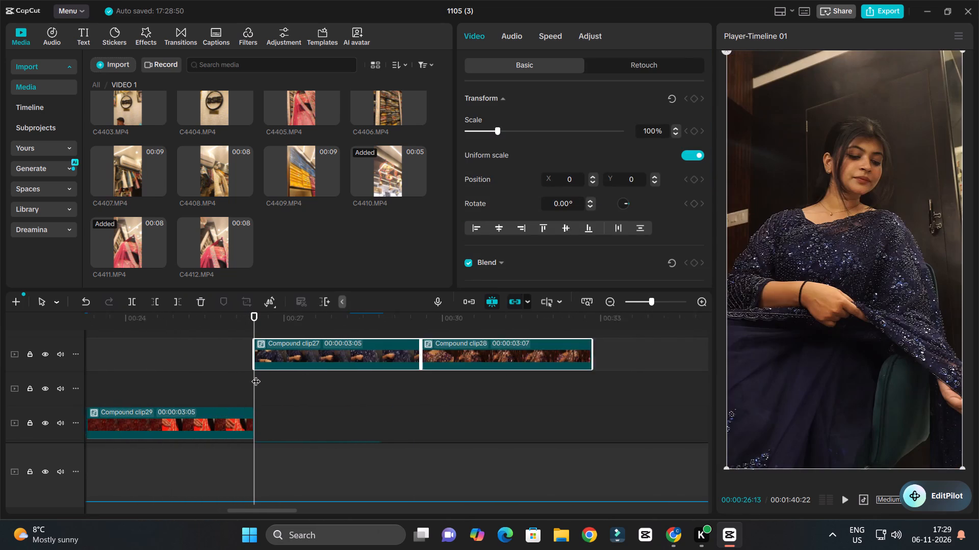
scroll(256, 375, "up", 13, "ctrl")
left_click_drag(294, 353, 287, 407)
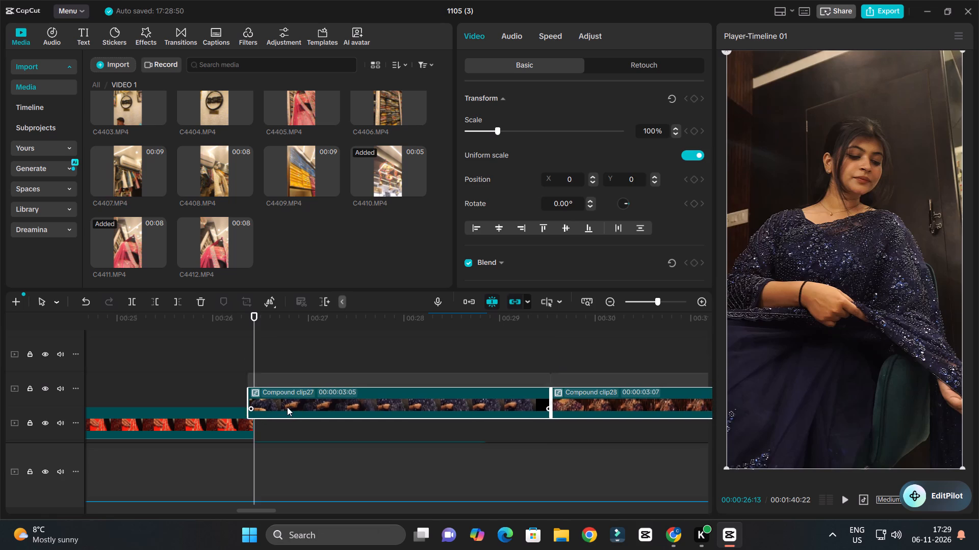
left_click_drag(287, 407, 296, 420)
Play the moved clips from 26:13 to about 31 s to check the sequence.
key("space")
scroll(310, 374, "down", 8, "ctrl")
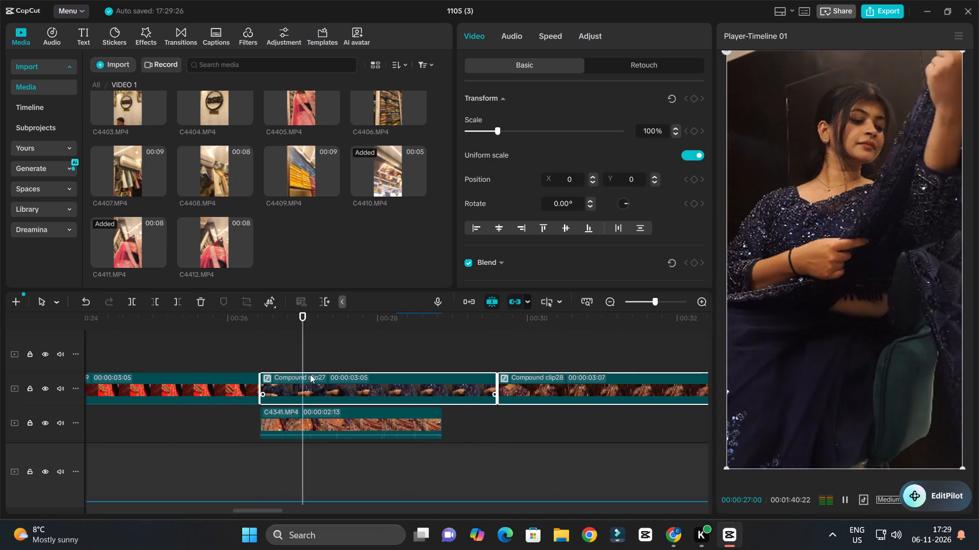
scroll(310, 374, "down", 3, "ctrl")
scroll(308, 384, "up", 5, "ctrl")
scroll(313, 384, "down", 11, "ctrl")
scroll(338, 389, "up", 5, "ctrl")
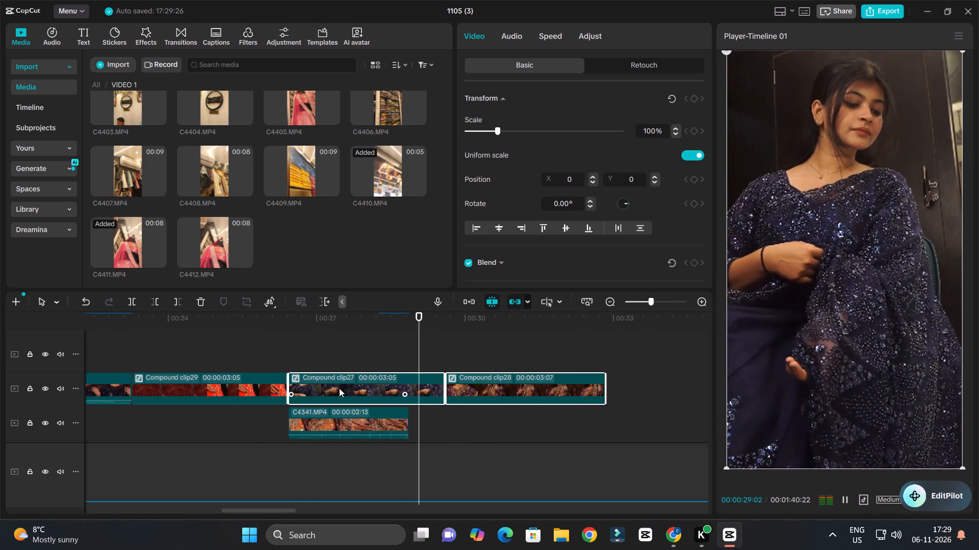
scroll(339, 388, "down", 17, "ctrl")
scroll(339, 388, "down", 5, "ctrl")
key("space")
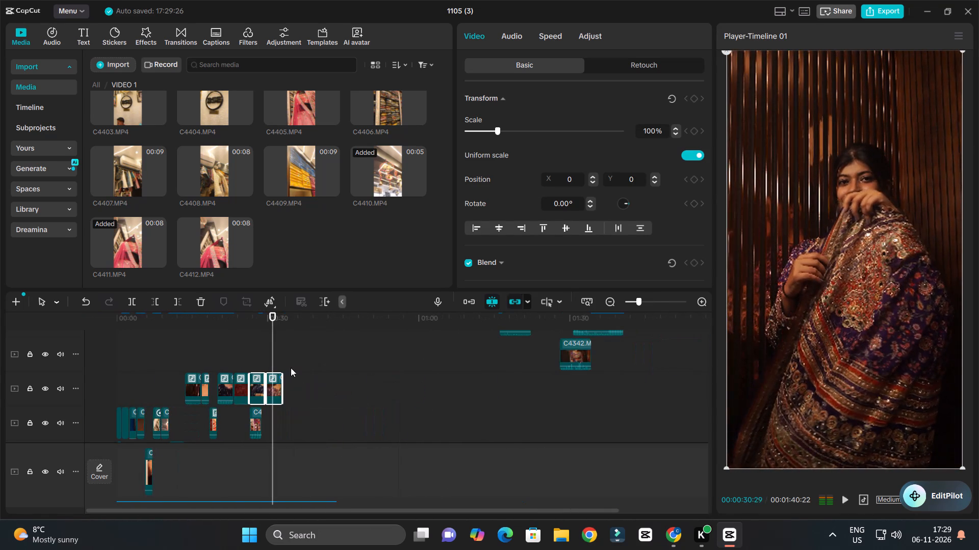
key("space")
key("space")
Add a custom adjustment at the start of the timeline and extend it to the end of Compound clip28 at 32:25.
left_click_drag(257, 320, 0, 373)
left_click(160, 370)
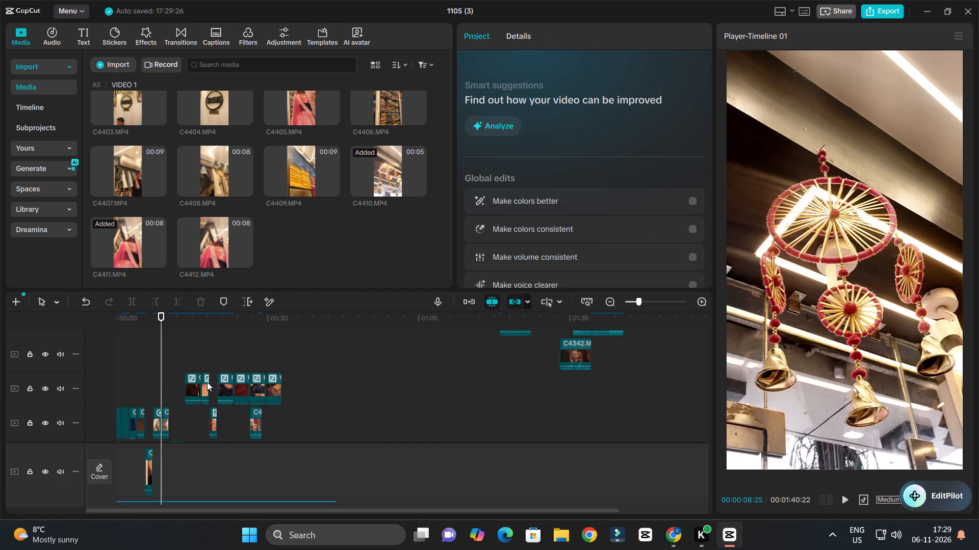
left_click_drag(160, 317, 0, 295)
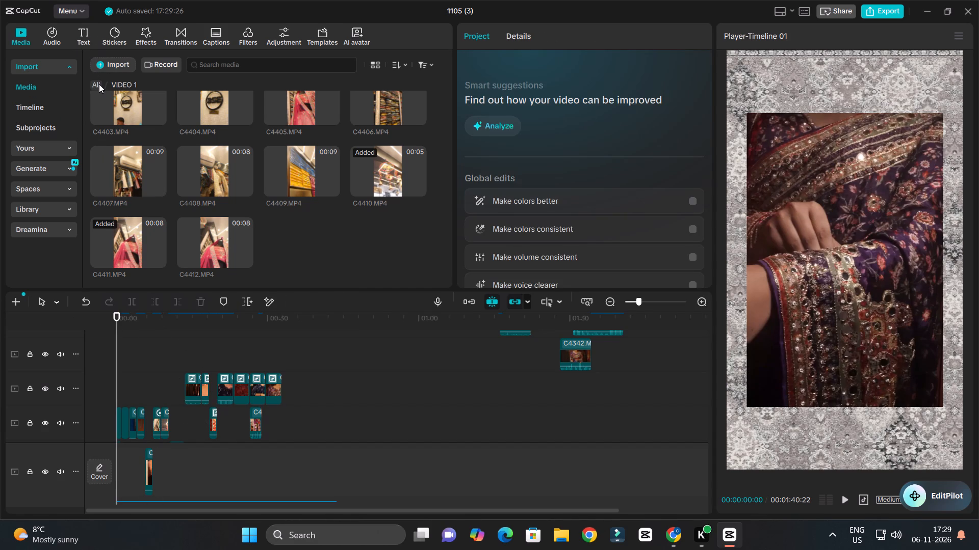
left_click(287, 39)
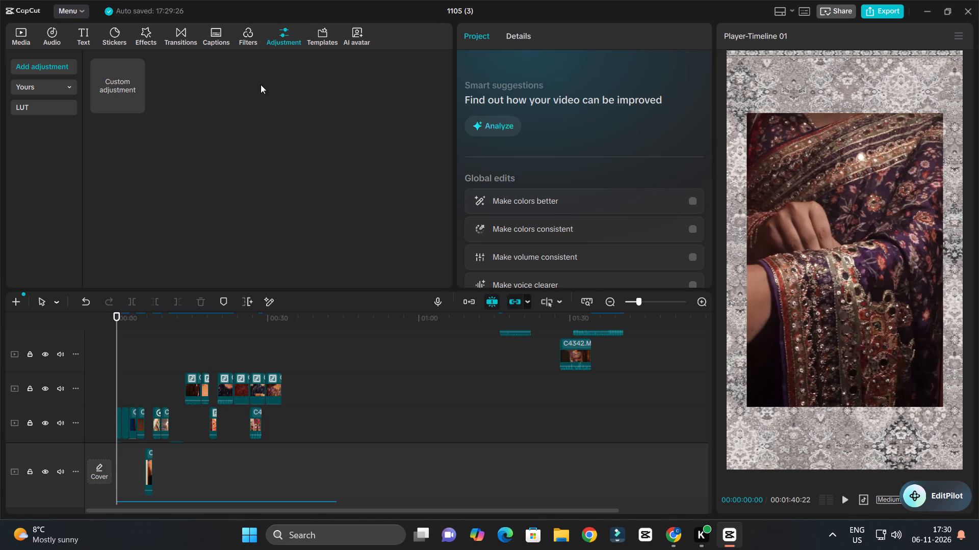
left_click_drag(115, 78, 144, 254)
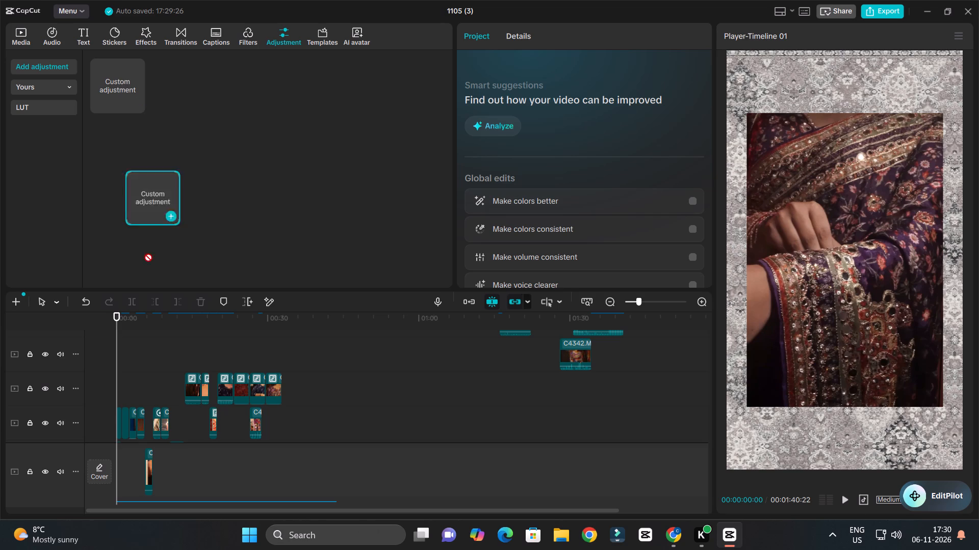
left_click_drag(144, 254, 112, 358)
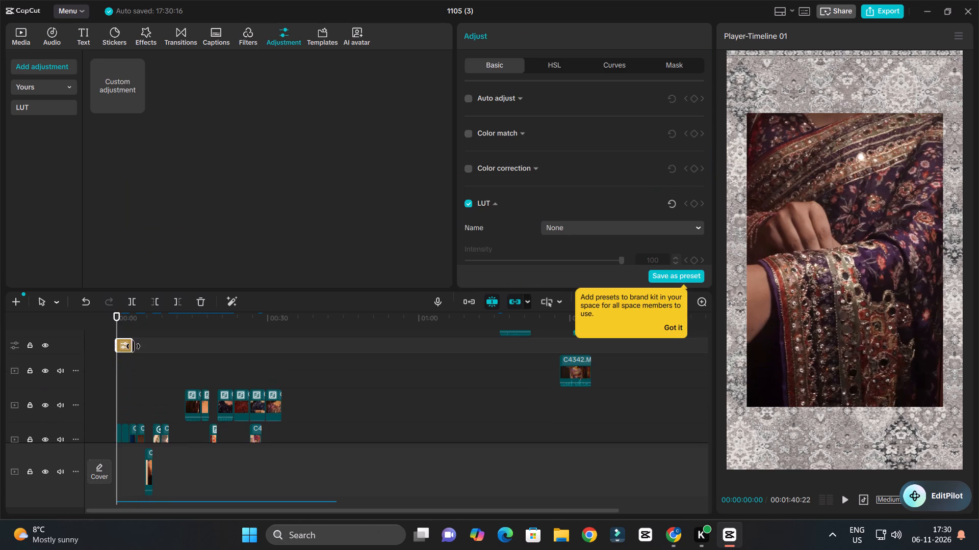
left_click_drag(133, 346, 282, 353)
left_click(282, 353)
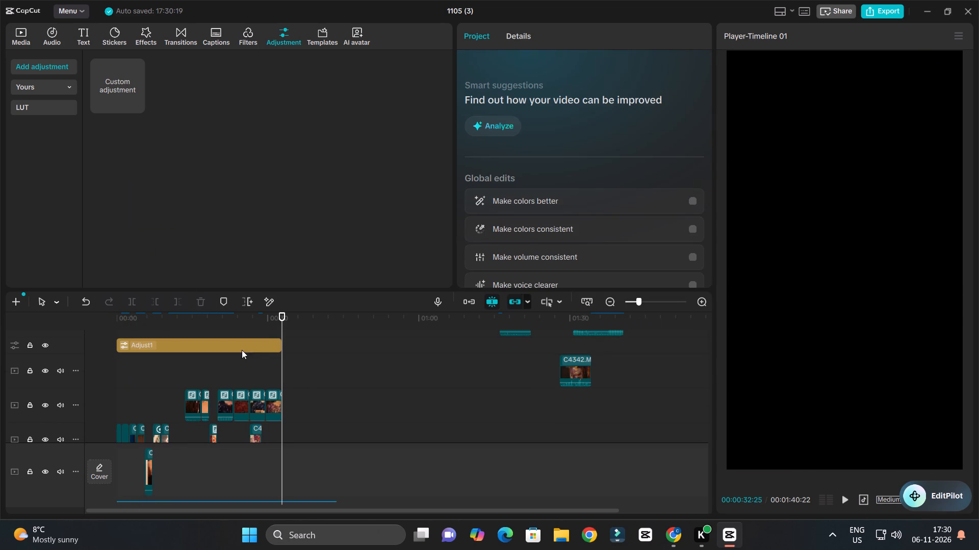
Cool the adjustment layer's colour by setting Temp to -19, judging it against the clips between 0 s and about 9 s.
left_click_drag(272, 321, 38, 365)
key("space")
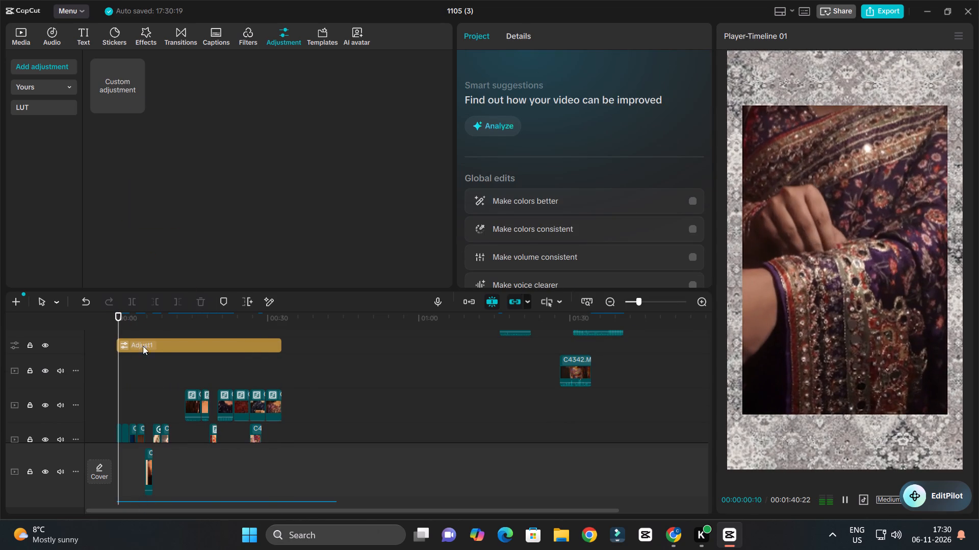
key("space")
left_click(162, 348)
left_click_drag(133, 321, 139, 333)
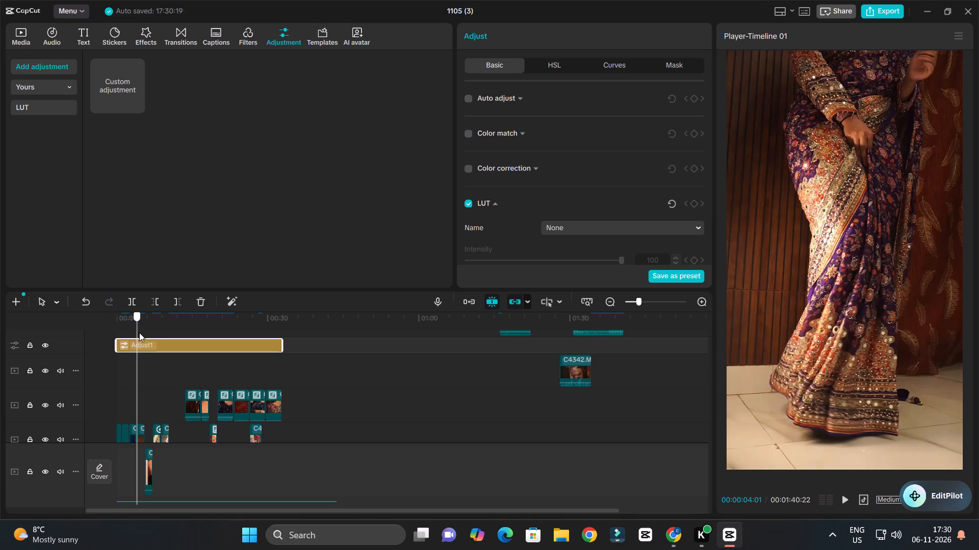
left_click_drag(139, 333, 142, 339)
left_click(142, 339)
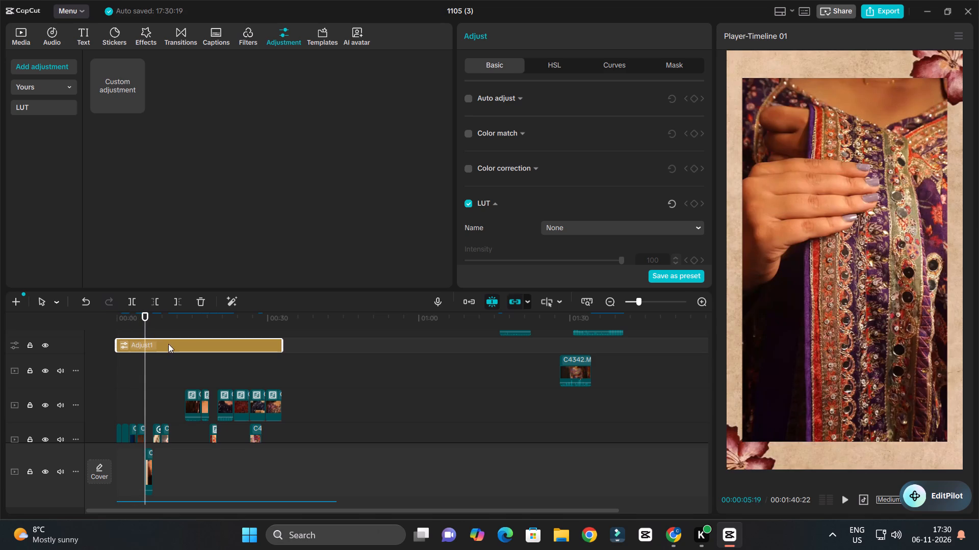
scroll(543, 175, "down", 4)
left_click_drag(537, 149, 531, 151)
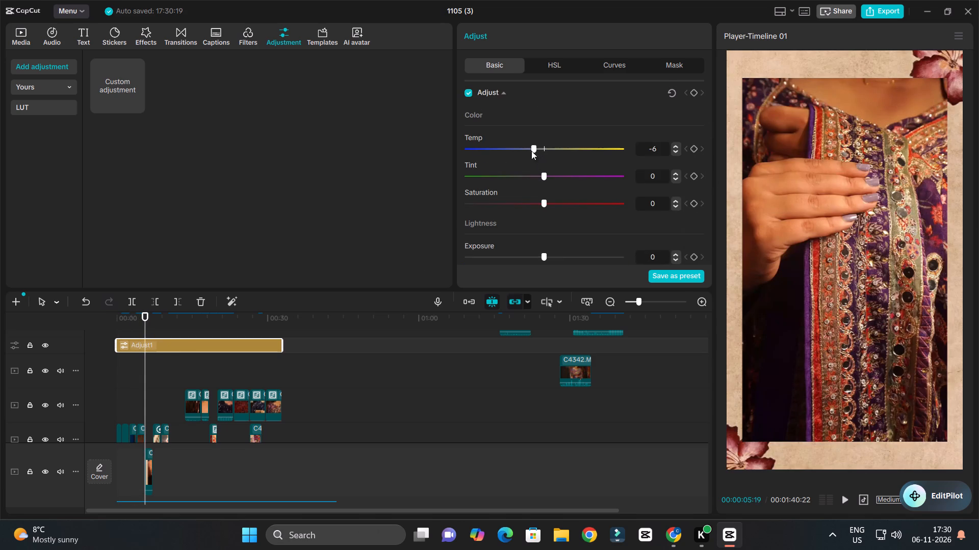
left_click_drag(531, 151, 492, 165)
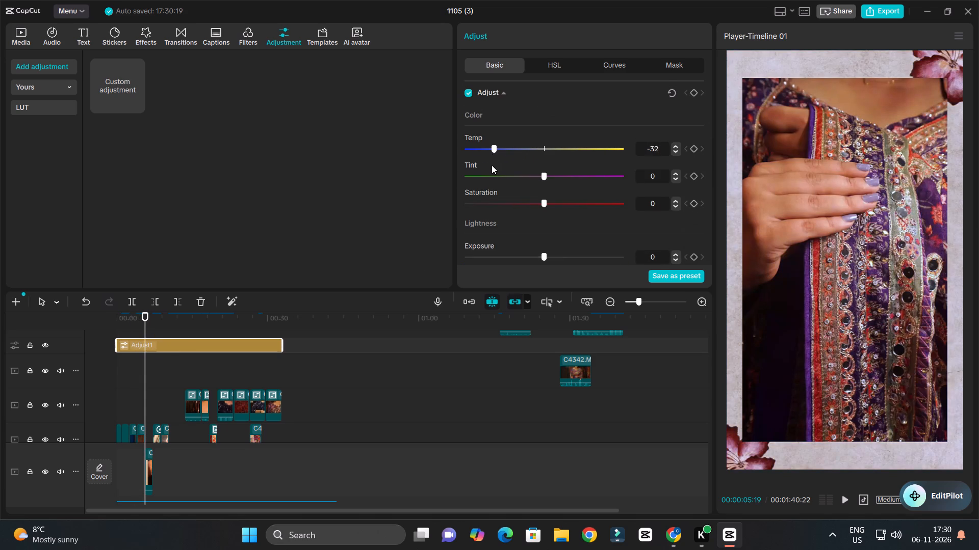
left_click_drag(492, 165, 497, 168)
key("space")
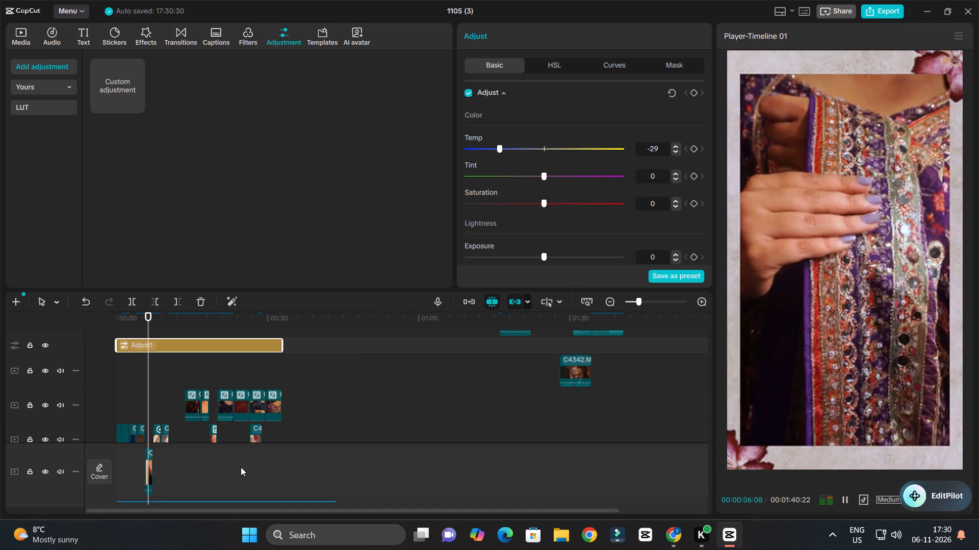
key("space")
left_click(505, 148)
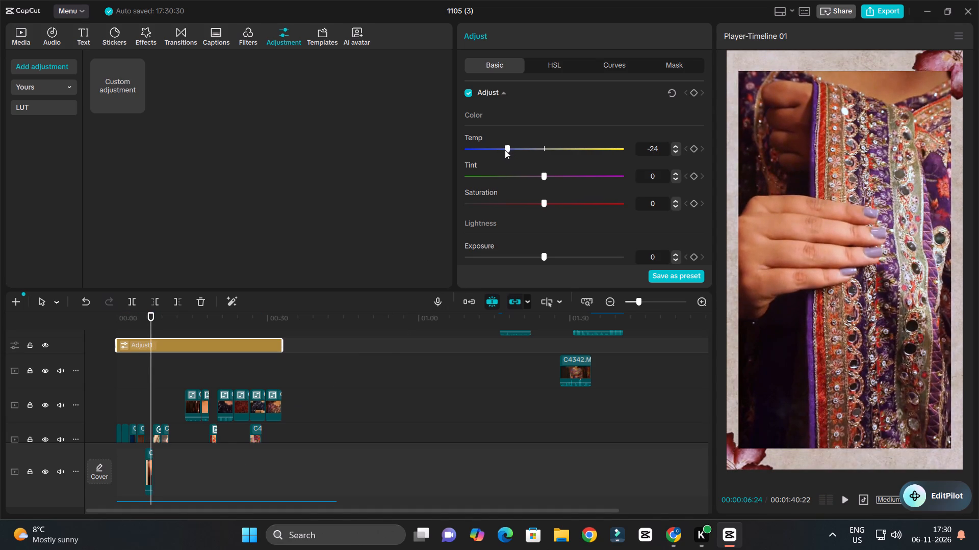
key("space")
scroll(245, 461, "up", 4, "ctrl")
scroll(245, 455, "down", 4)
scroll(245, 455, "up", 2, "ctrl")
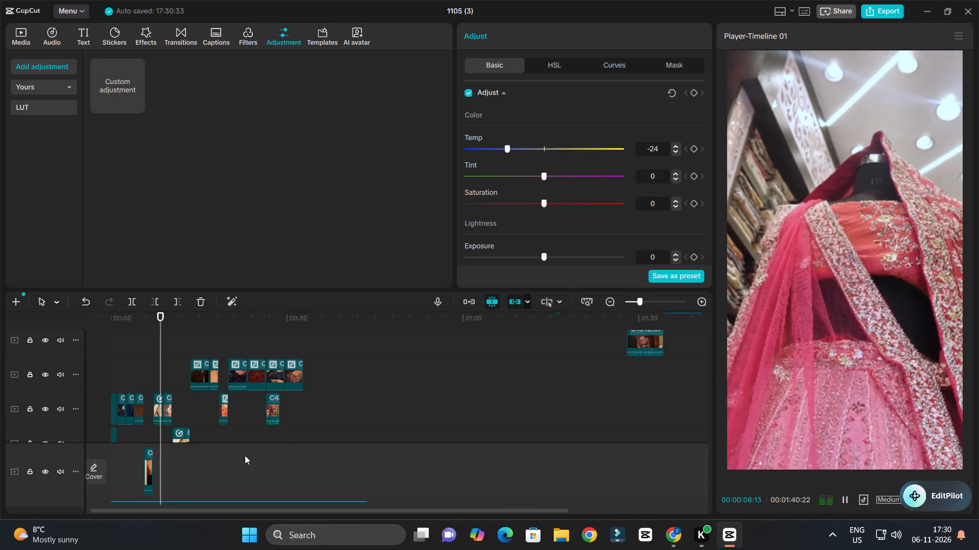
scroll(245, 455, "up", 2, "ctrl")
key("space")
left_click(513, 147)
Play the sequence from about 9 s to 15:17 to check the cooler colour on the clips.
key("space")
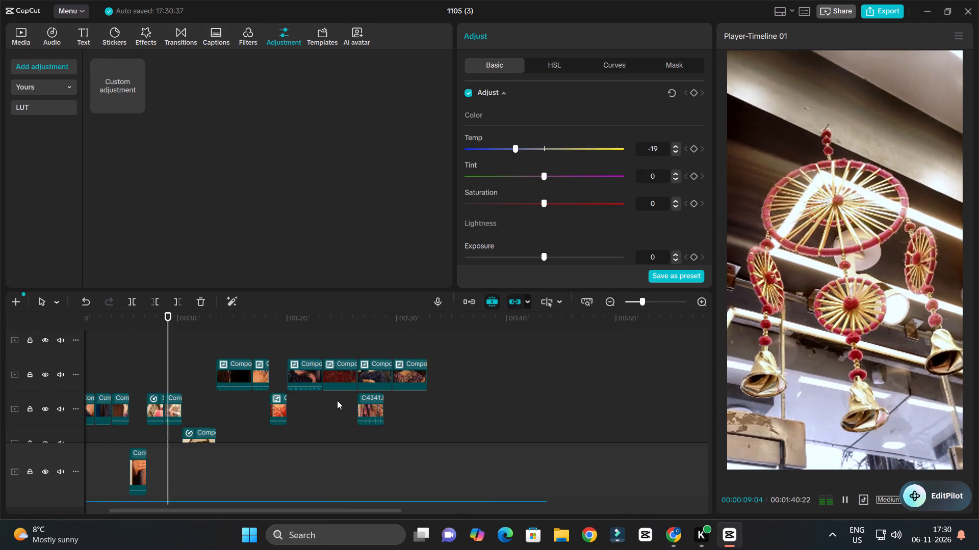
scroll(336, 399, "up", 2, "ctrl")
scroll(336, 393, "down", 2, "ctrl")
scroll(336, 393, "up", 3, "ctrl")
scroll(338, 388, "down", 4, "ctrl")
scroll(339, 388, "up", 4, "ctrl")
key("space")
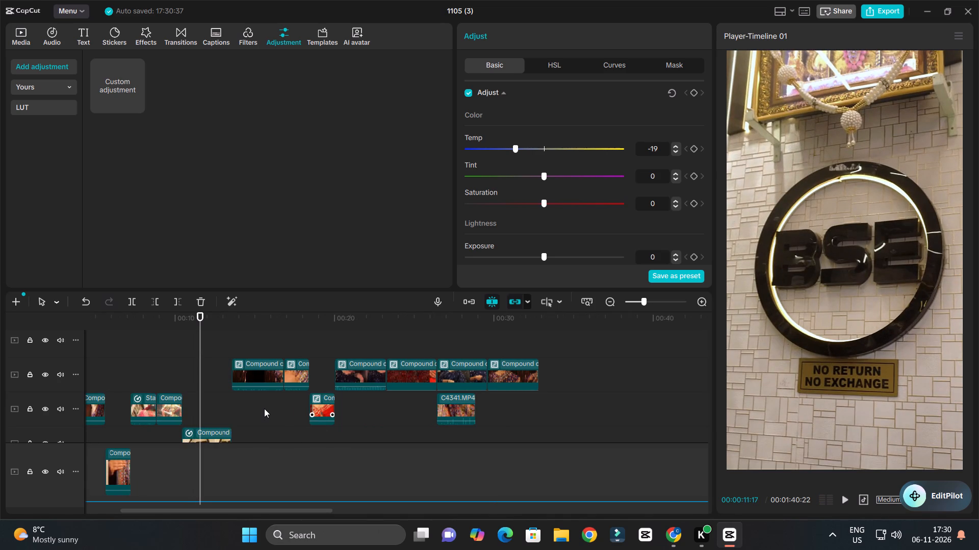
key("space")
scroll(291, 411, "up", 4, "ctrl")
scroll(291, 411, "down", 4, "ctrl")
scroll(291, 411, "up", 3, "ctrl")
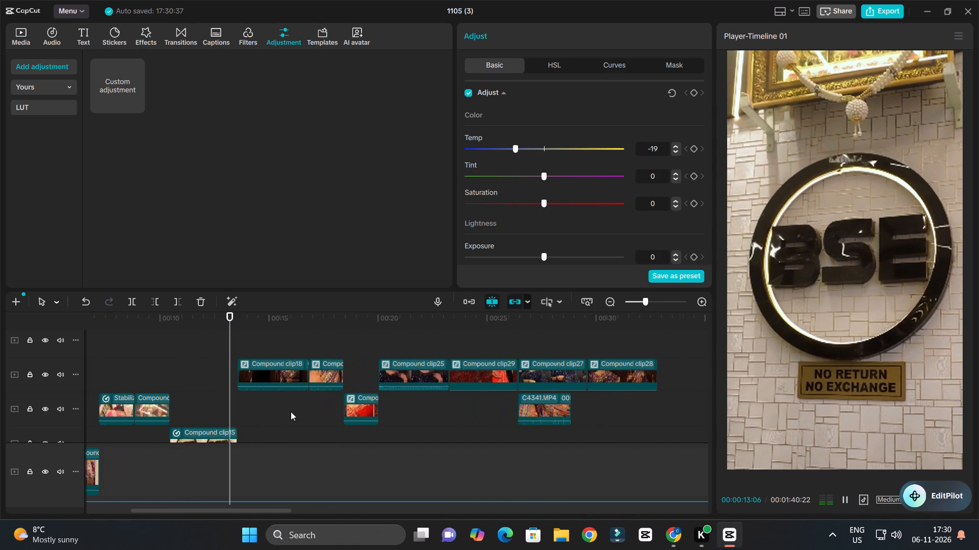
scroll(291, 411, "down", 4, "ctrl")
scroll(291, 411, "up", 4, "ctrl")
scroll(291, 411, "down", 4, "ctrl")
scroll(291, 411, "up", 3, "ctrl")
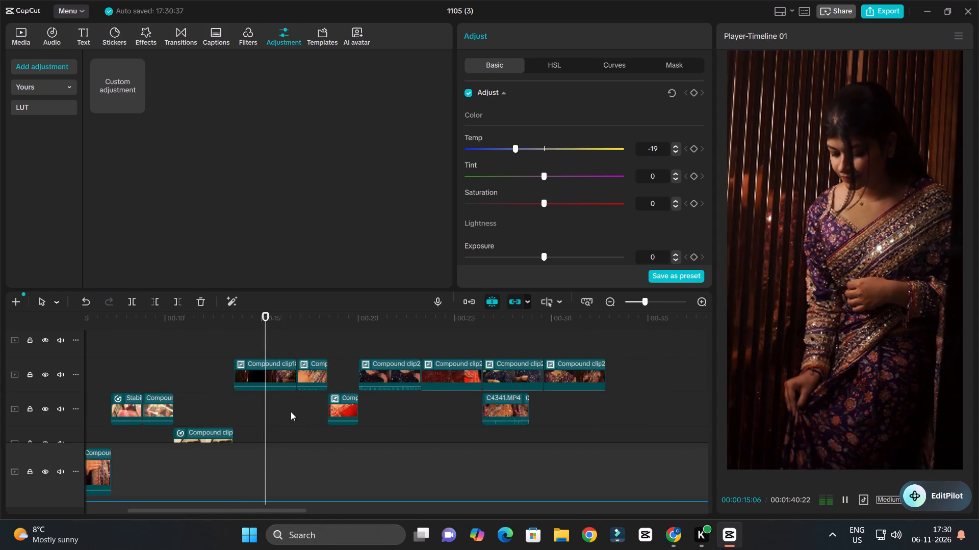
scroll(291, 411, "down", 3, "ctrl")
key("space")
Brighten Compound clip18 by slightly raising the midpoint of its Luma curve.
left_click(266, 373)
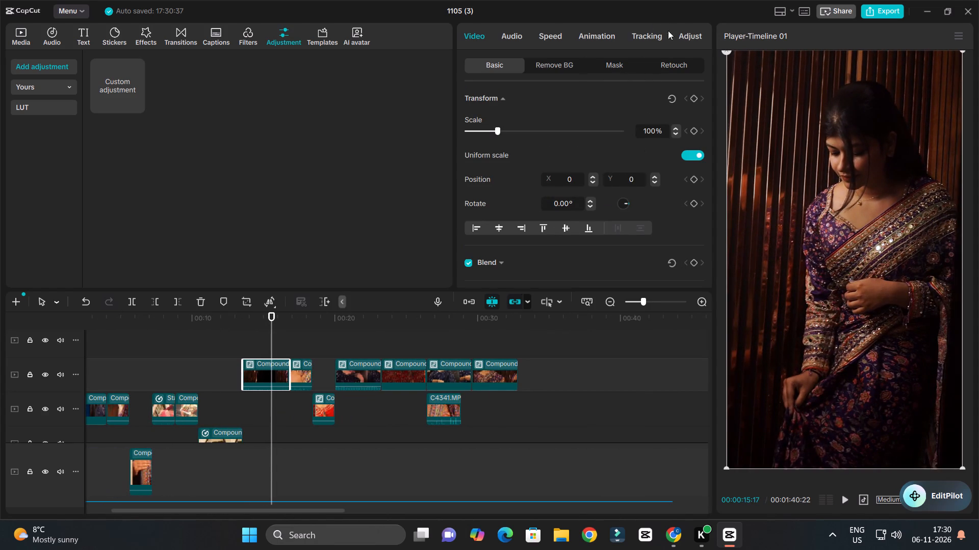
left_click(690, 33)
left_click(608, 67)
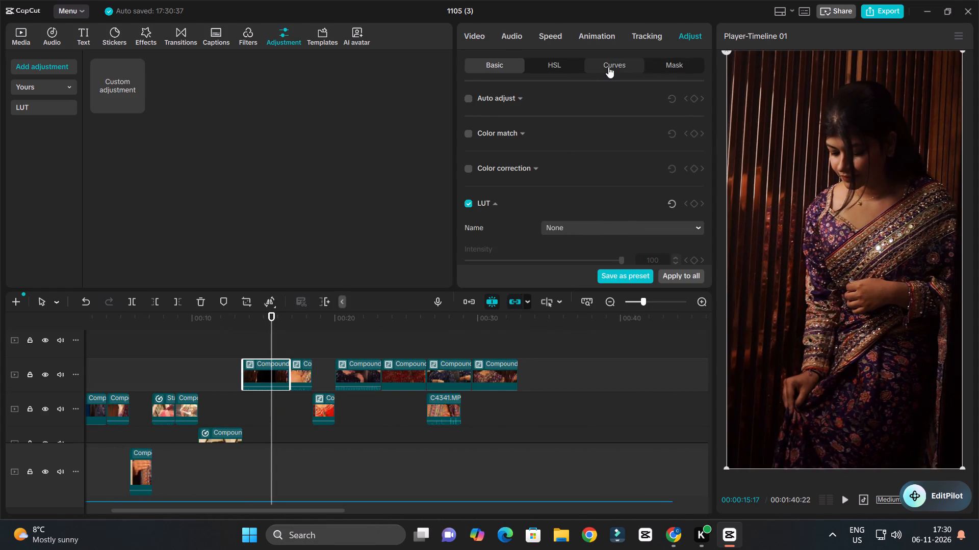
left_click_drag(586, 207, 574, 200)
Play from Compound clip18 into the following clip, up to 17:17, to check the brightness and colour.
key("space")
scroll(352, 372, "down", 4, "ctrl")
scroll(352, 371, "up", 3, "ctrl")
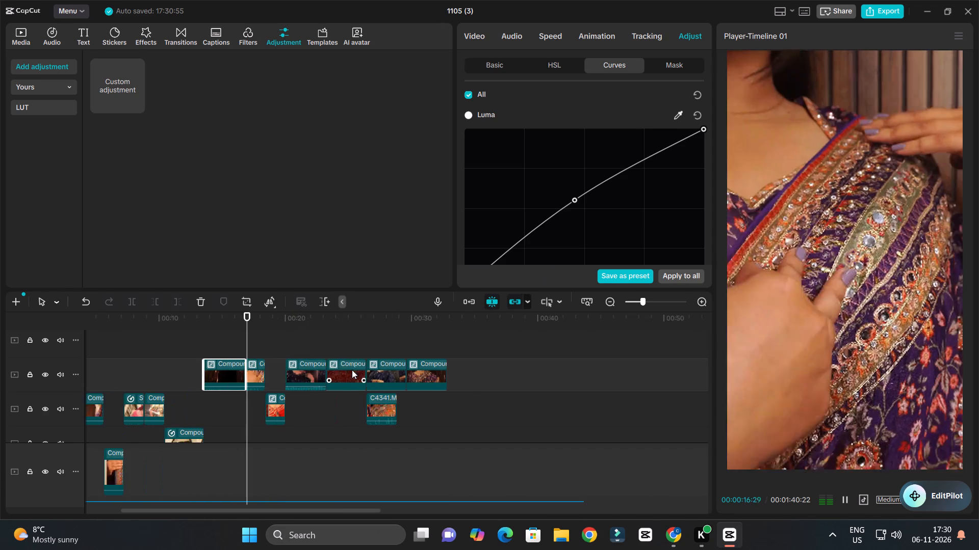
scroll(352, 370, "up", 4, "ctrl")
key("space")
scroll(336, 343, "down", 3, "ctrl")
scroll(336, 343, "up", 2)
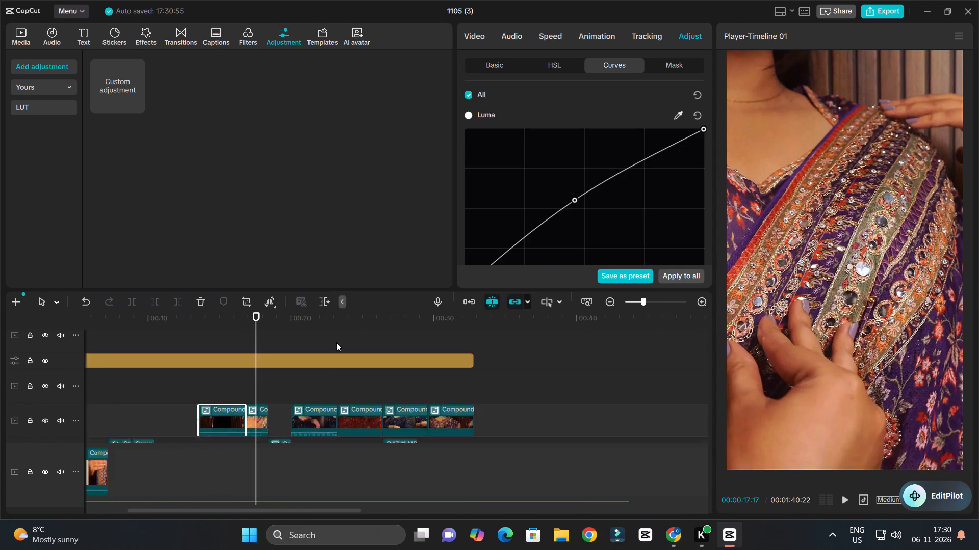
scroll(336, 342, "up", 4)
scroll(336, 342, "down", 4)
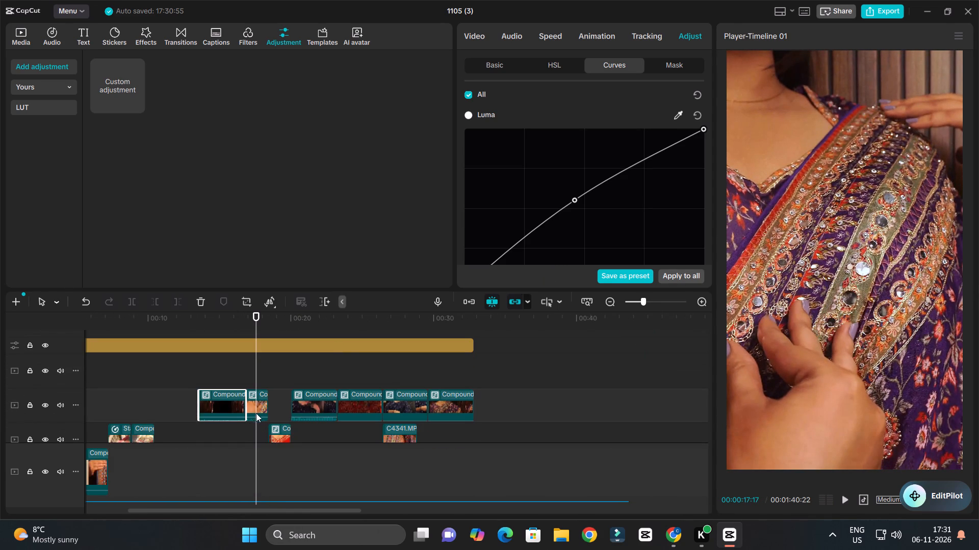
Set Temp to -5 on the short clip right after Compound clip18, trying a Tint shift but leaving Tint at 0.
left_click(254, 403)
left_click(492, 68)
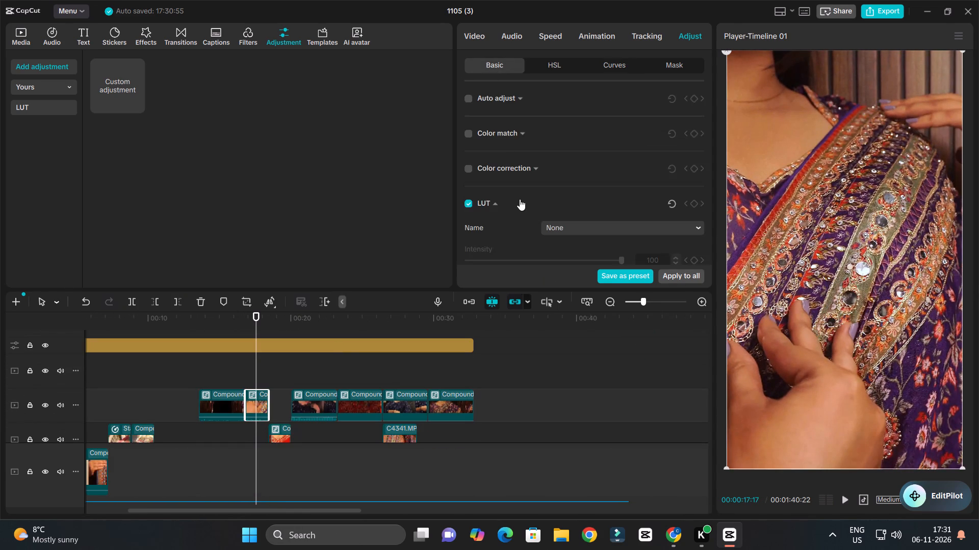
scroll(520, 199, "down", 5)
left_click(530, 216)
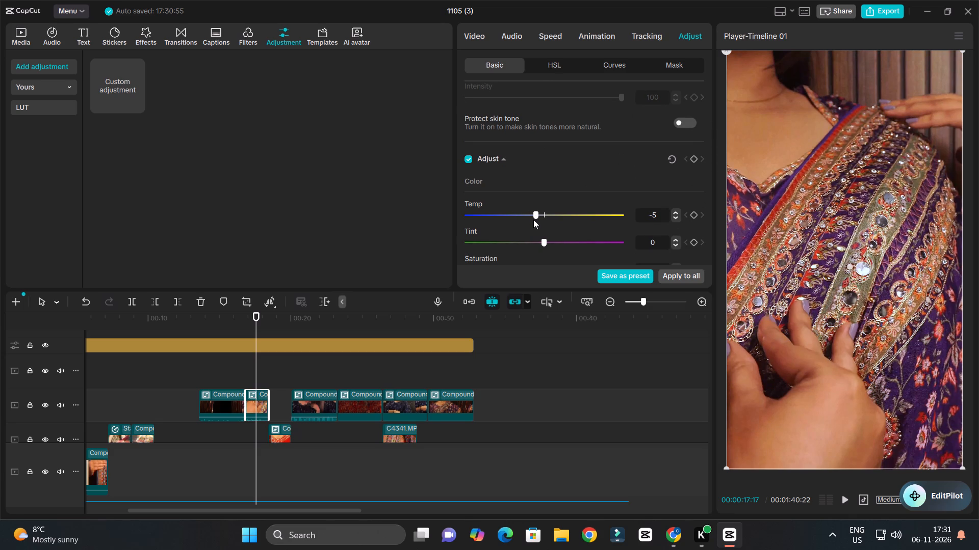
left_click(533, 220)
left_click_drag(544, 242, 549, 249)
left_click_drag(549, 249, 539, 244)
Play from about 18 s to 20:21 to check the colours of the red saree clip and Compound clip25.
left_click_drag(254, 319, 271, 326)
key("space")
scroll(318, 346, "up", 4, "ctrl")
scroll(318, 346, "down", 7, "ctrl")
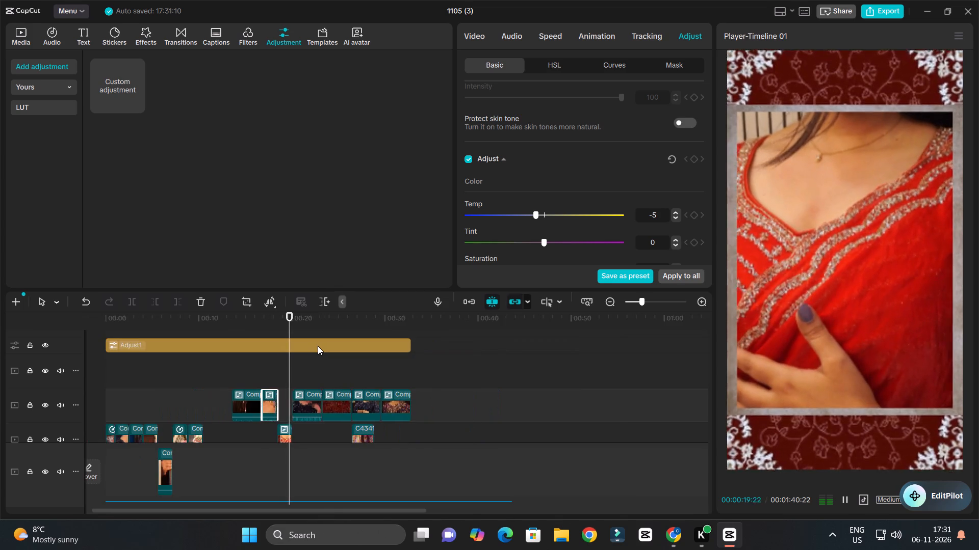
scroll(318, 346, "down", 5)
scroll(318, 346, "up", 4, "ctrl")
key("space")
Examine the Basic, Curves and HSL adjustments of Compound clip25, the dark sequinned saree clip.
left_click(249, 386)
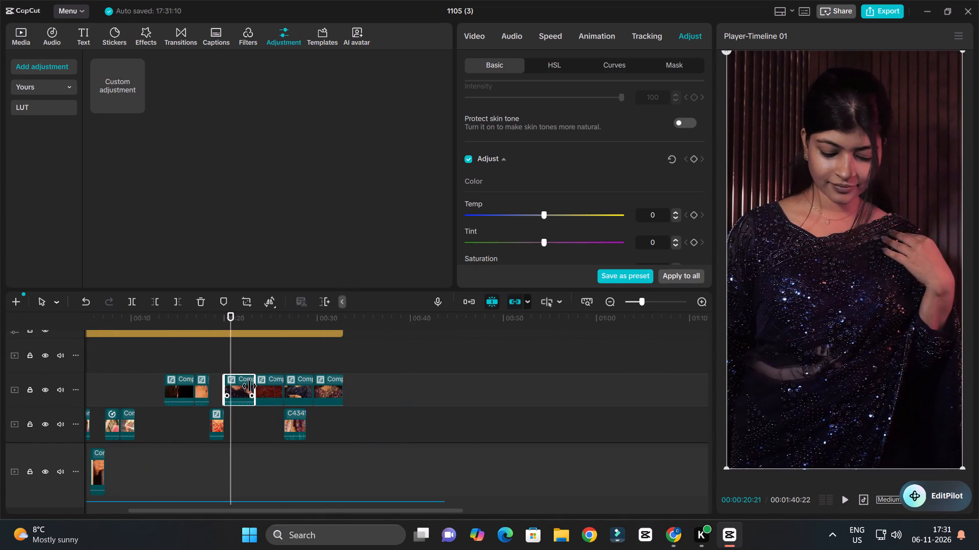
scroll(556, 154, "down", 6)
scroll(556, 154, "up", 3)
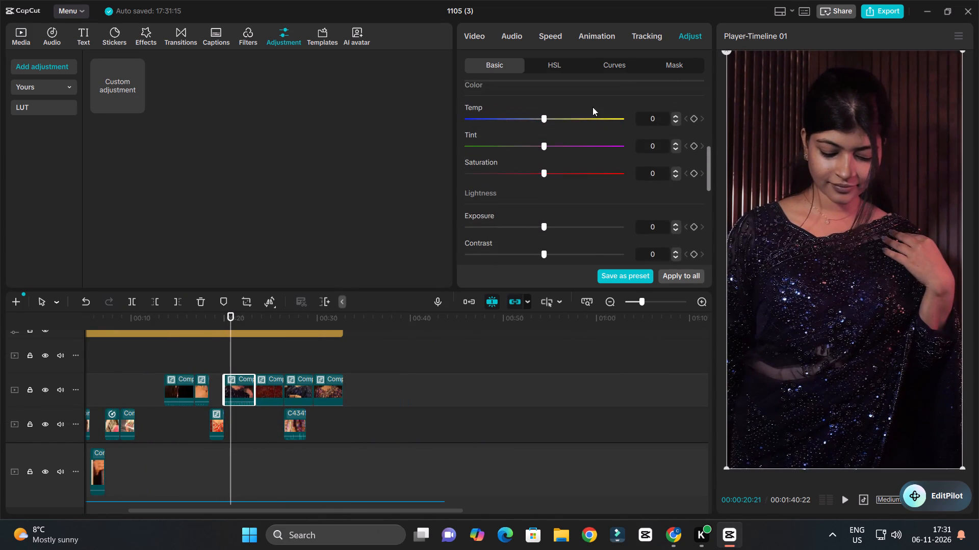
left_click(625, 63)
scroll(566, 162, "down", 12)
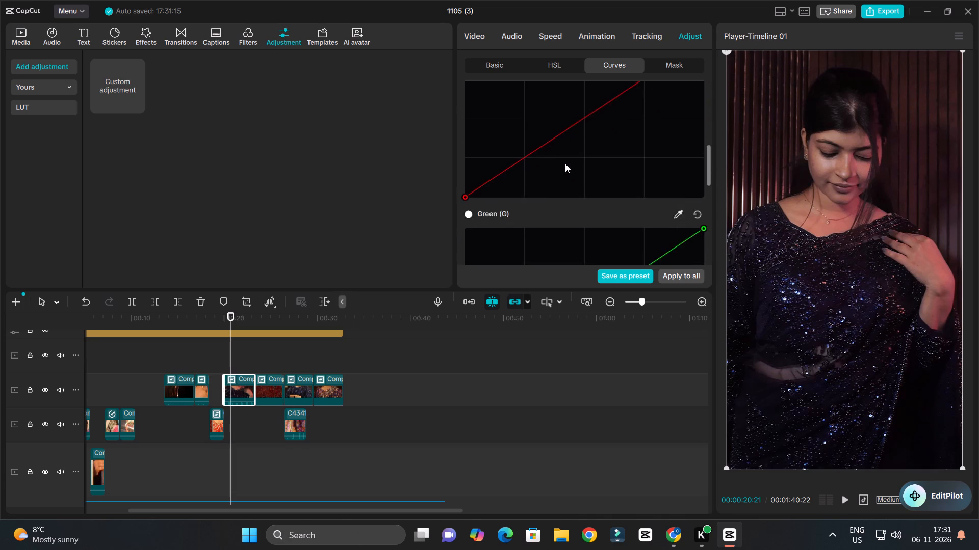
scroll(565, 163, "down", 7)
scroll(565, 163, "up", 20)
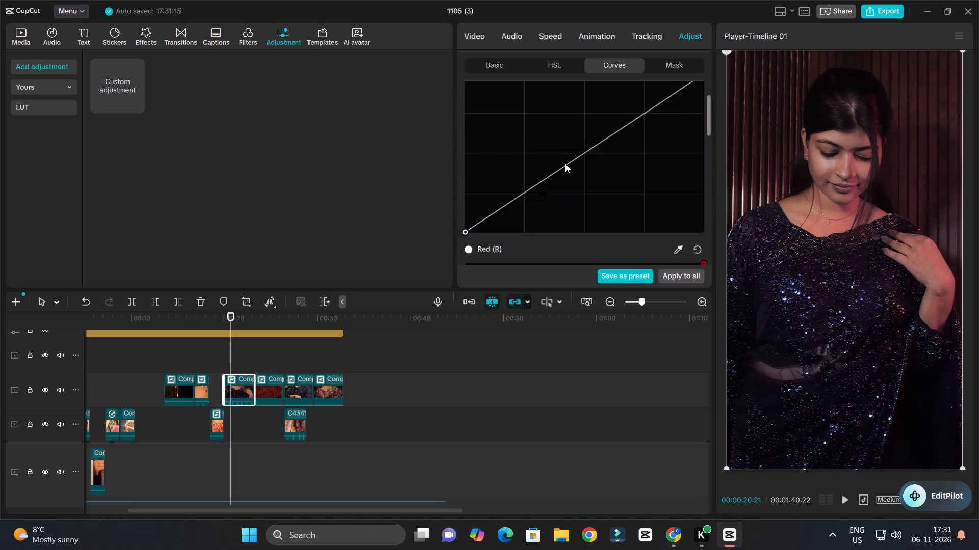
left_click(564, 67)
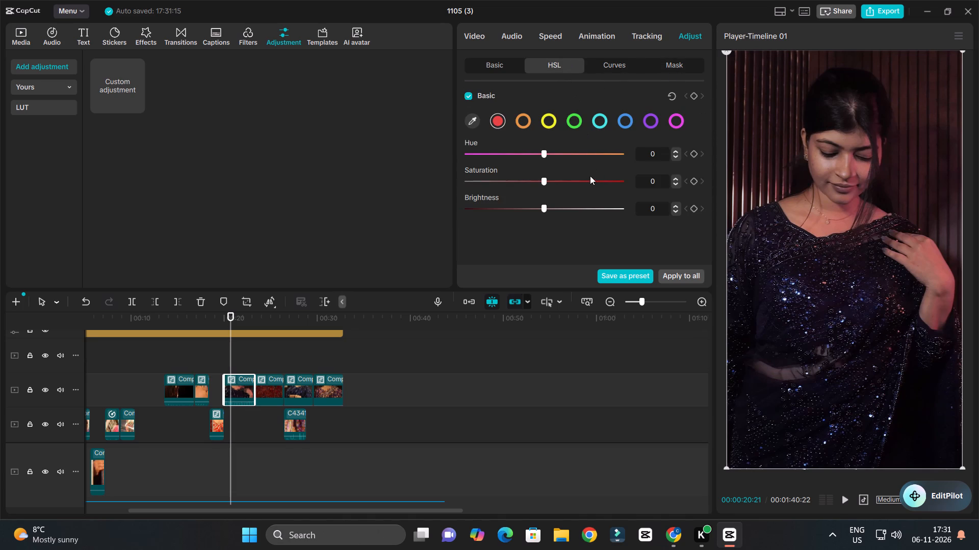
left_click(524, 122)
left_click(496, 121)
Open the nested Compound clip24 inside Compound clip25 and set the HSL orange Saturation of C4366.MP4 to -10.
left_click(239, 391)
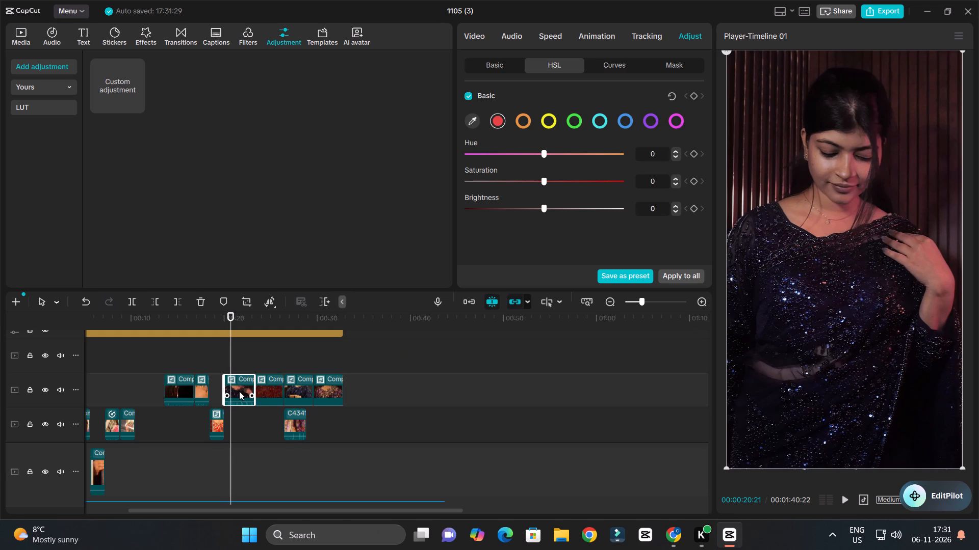
double_click(239, 391)
left_click(243, 380)
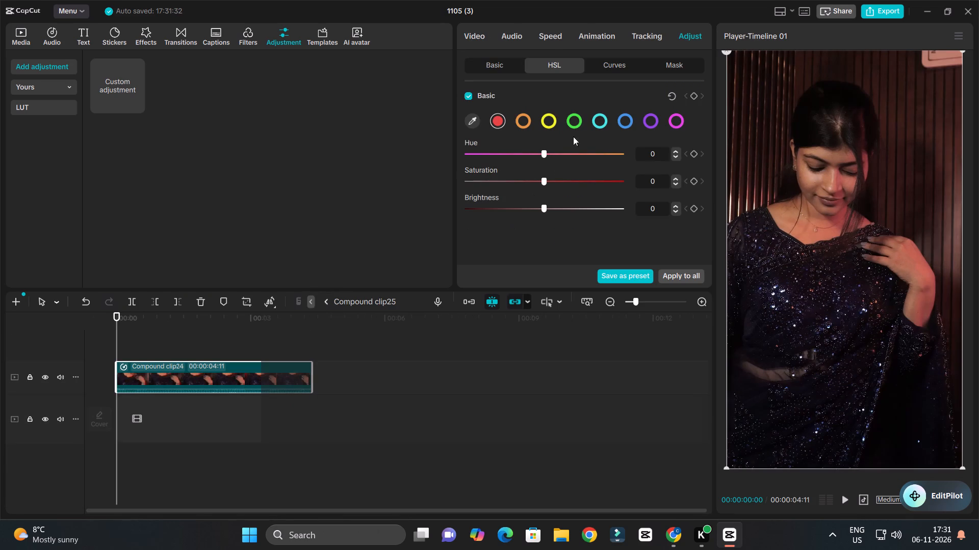
left_click(524, 123)
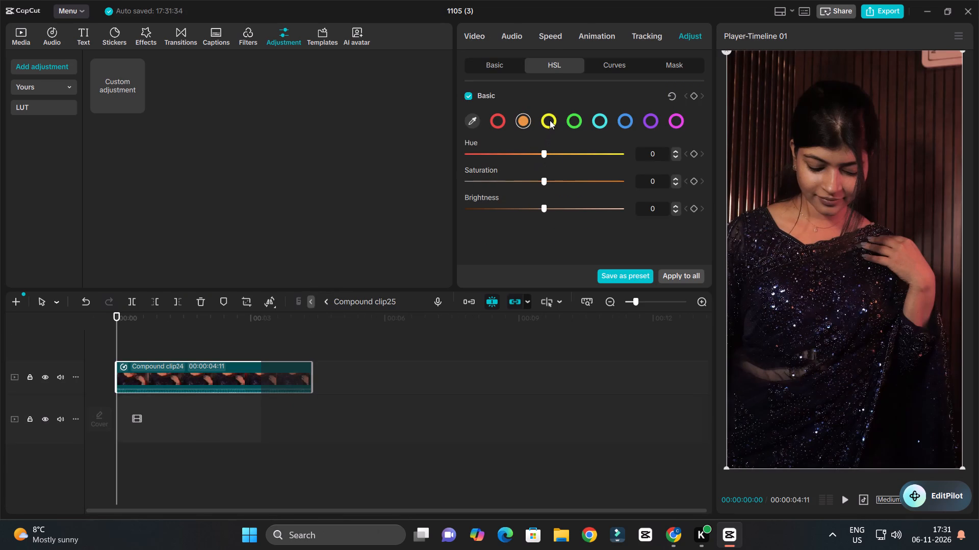
left_click(550, 120)
left_click(496, 119)
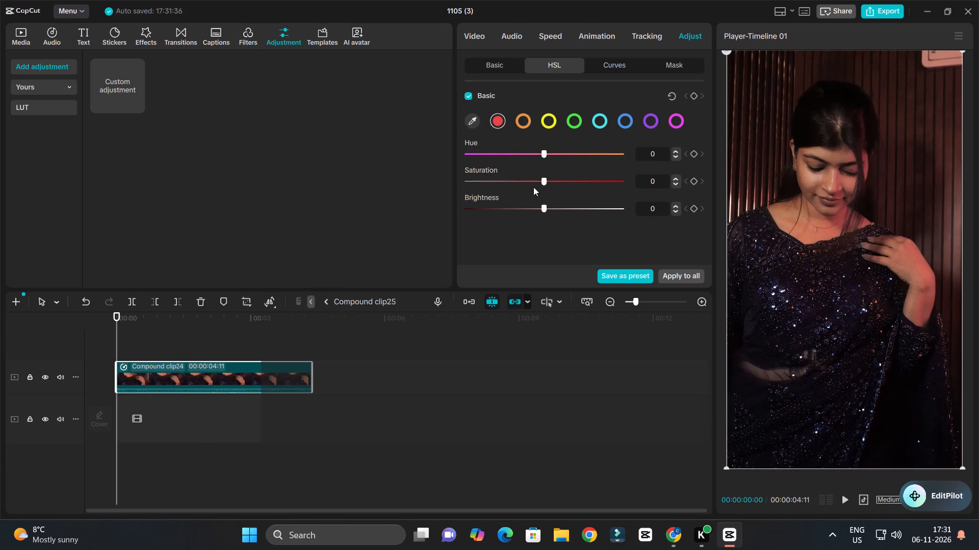
double_click(240, 368)
left_click(242, 373)
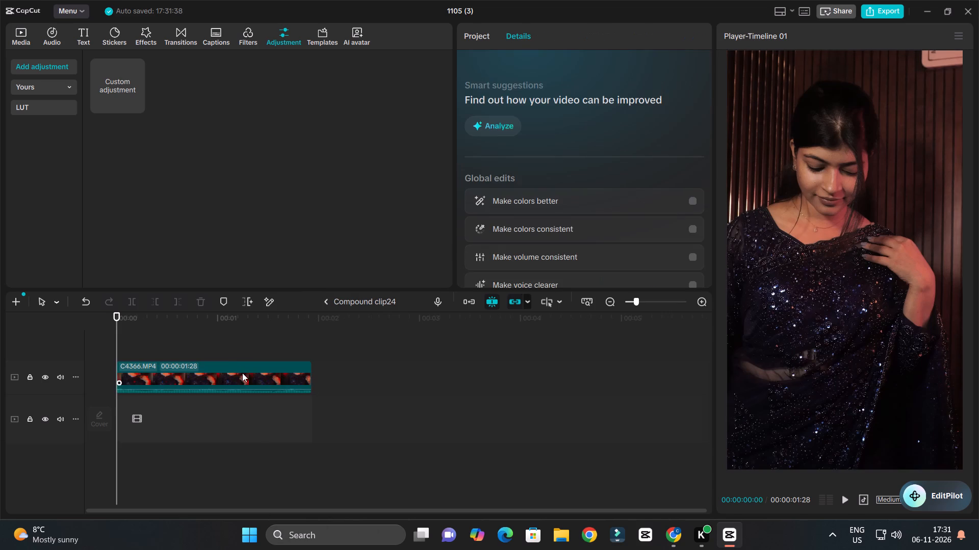
left_click_drag(528, 183, 538, 183)
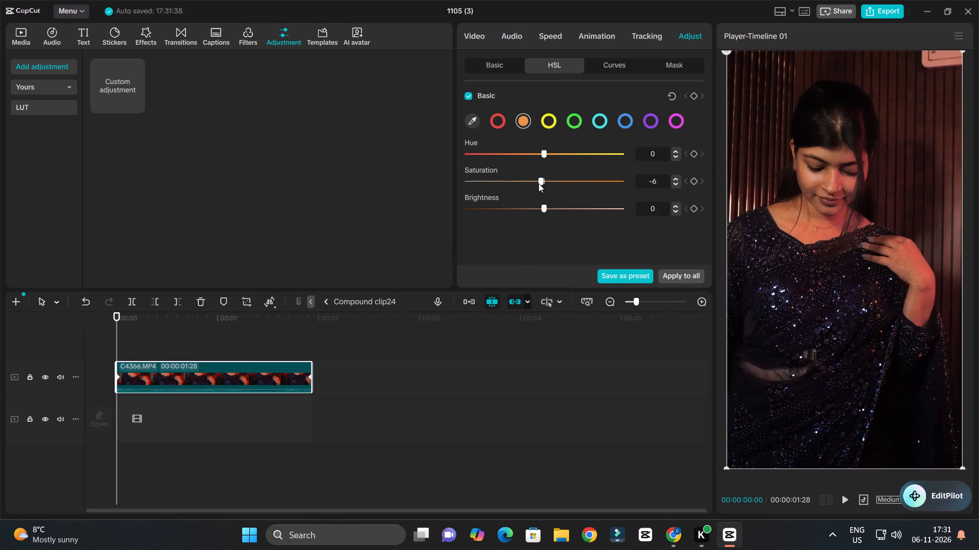
left_click_drag(538, 183, 534, 186)
Set the HSL red Saturation of C4366.MP4 to -43 and return to the main timeline.
left_click(500, 120)
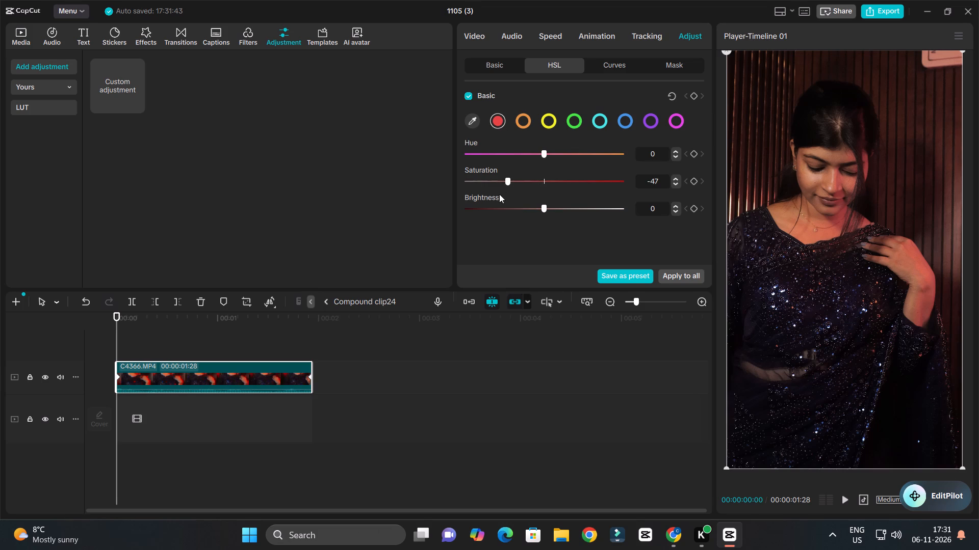
left_click_drag(509, 181, 514, 178)
left_click_drag(514, 178, 481, 185)
left_click(481, 185)
left_click_drag(485, 185, 489, 185)
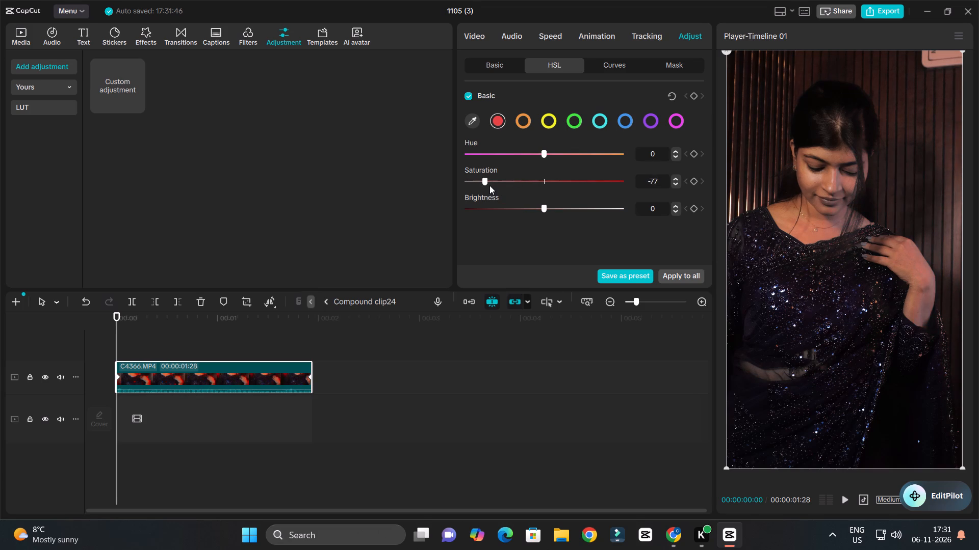
left_click_drag(489, 185, 502, 186)
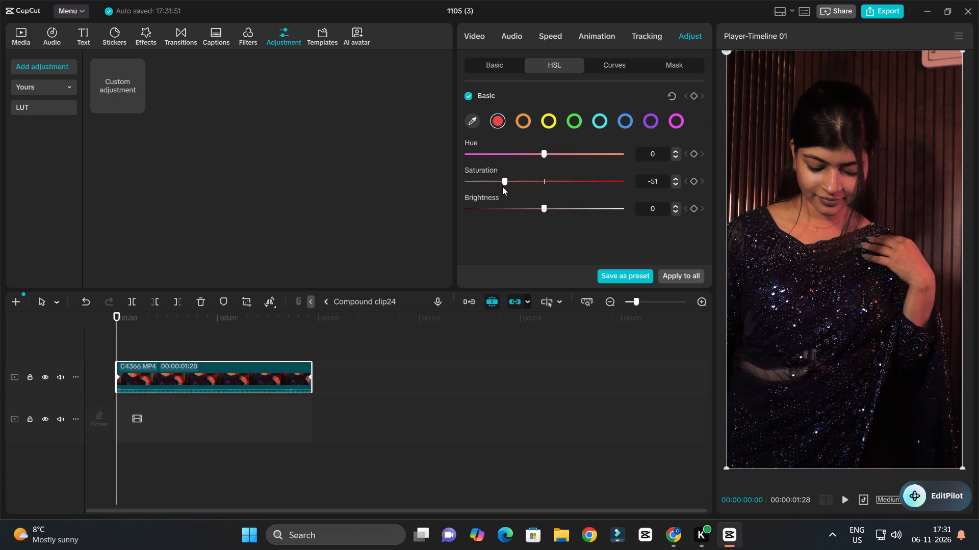
left_click_drag(502, 186, 508, 185)
left_click(492, 65)
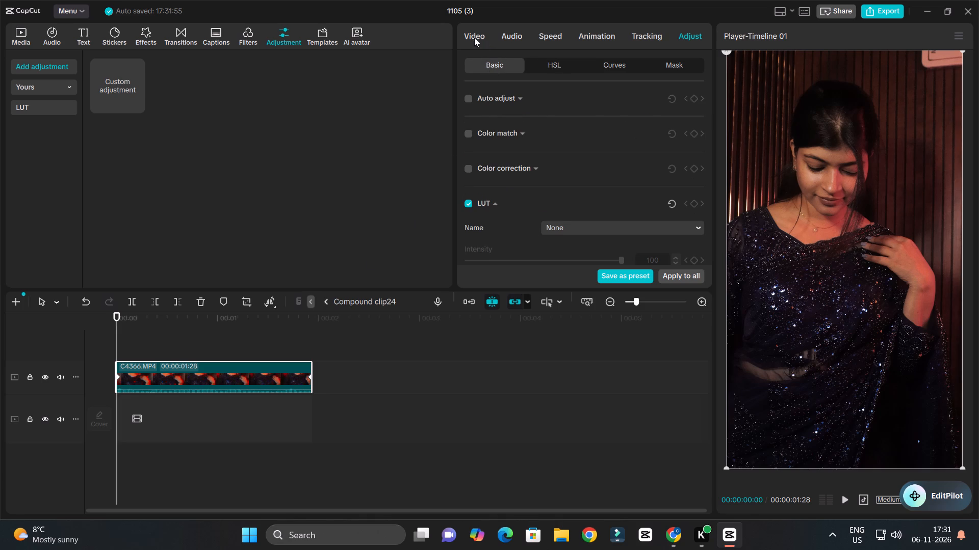
left_click(329, 301)
left_click(329, 301)
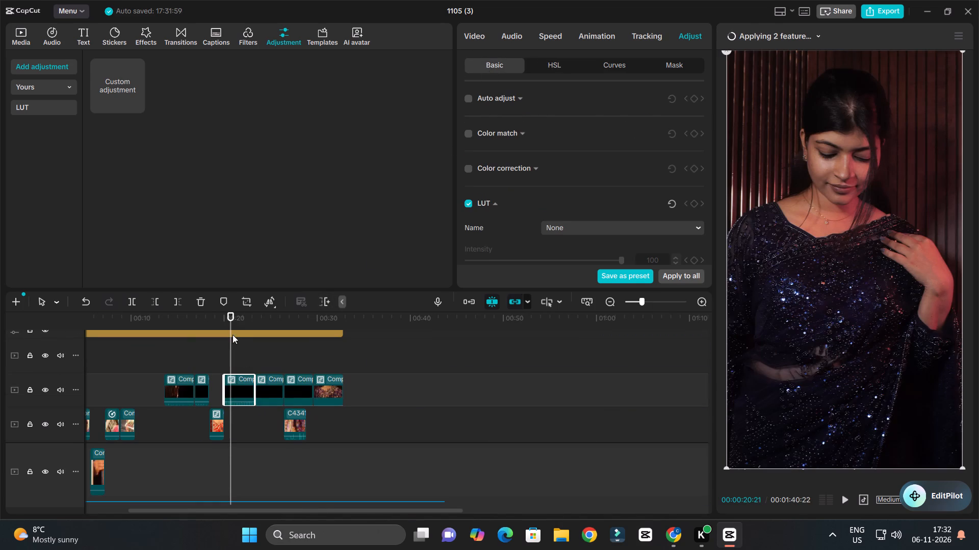
Play Compound clip25 from about 20 s to 21:27 to check the reduced red and orange tones.
left_click(222, 323)
key("space")
scroll(271, 359, "up", 4, "ctrl")
key("space")
key("space")
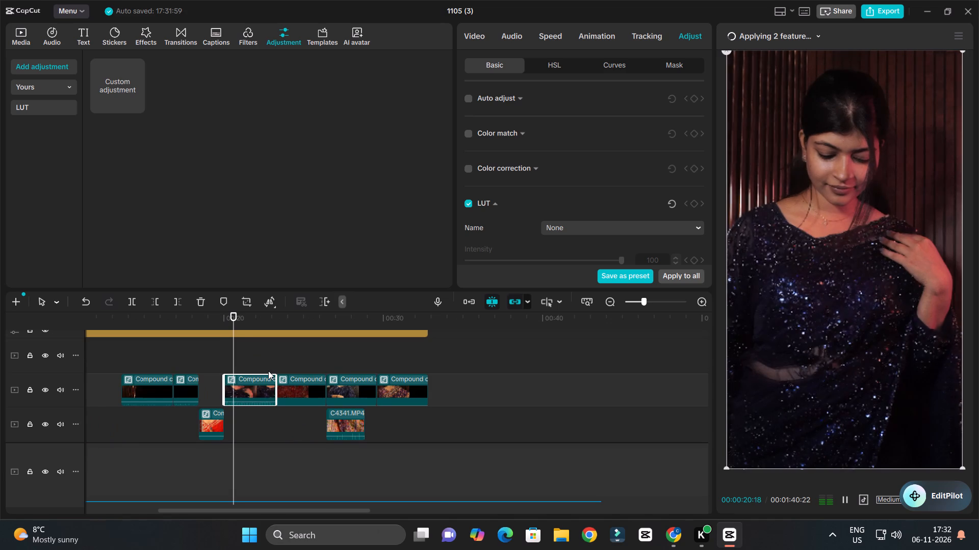
scroll(277, 371, "down", 8, "ctrl")
key("space")
key("space")
scroll(278, 371, "up", 5, "ctrl")
key("space")
scroll(279, 370, "up", 3)
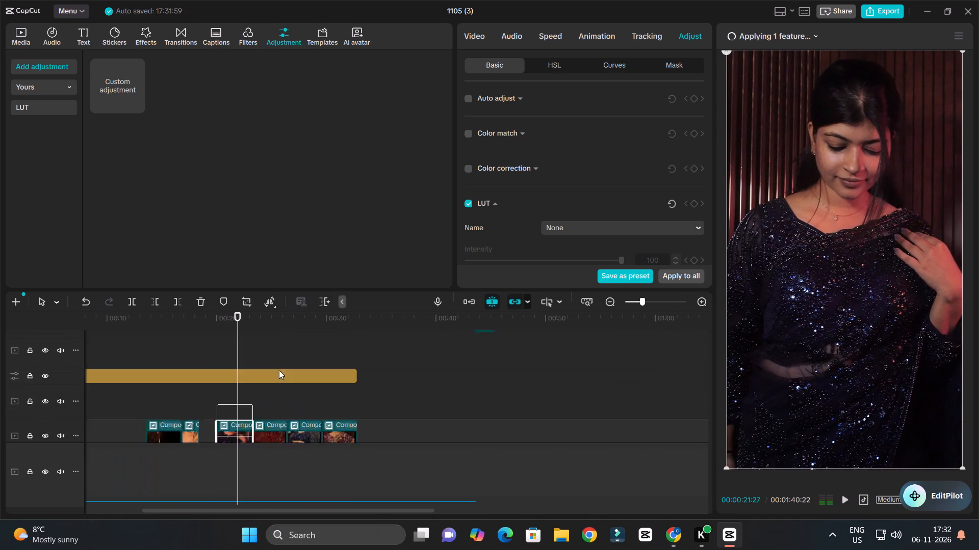
scroll(279, 370, "up", 1)
Preview the favourite filters Muted Blues, Sea Sailing, Xmas Shines, Clear II and Poolside Haze on the dark saree clip.
left_click(249, 35)
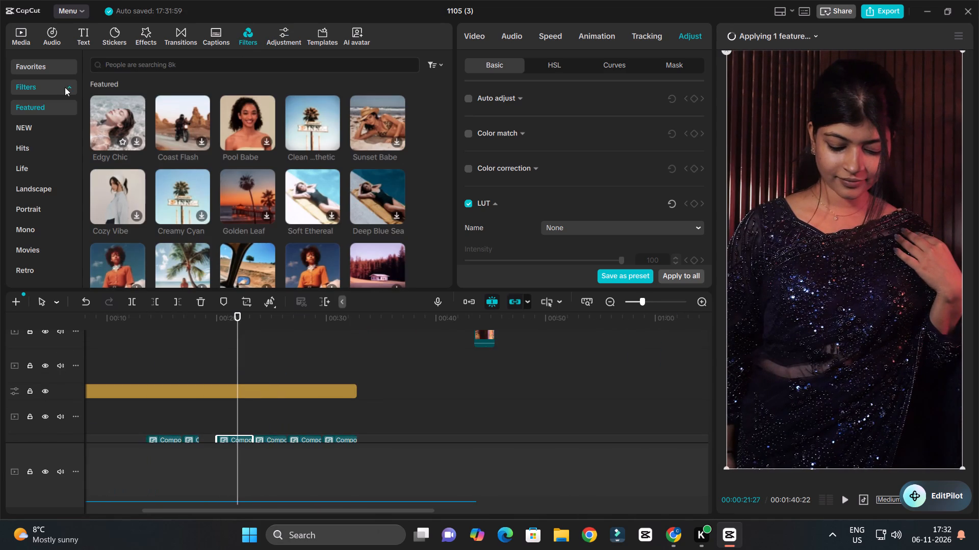
left_click(37, 70)
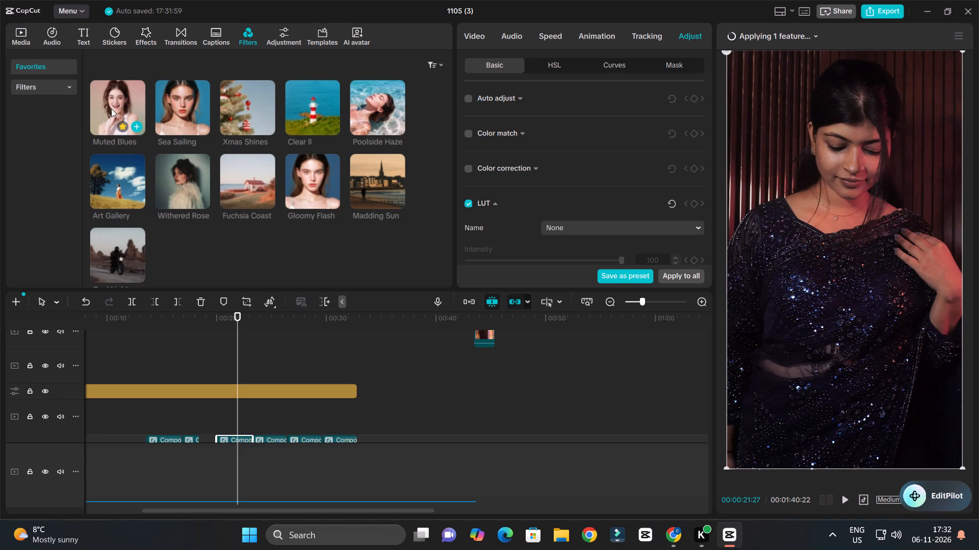
left_click(111, 108)
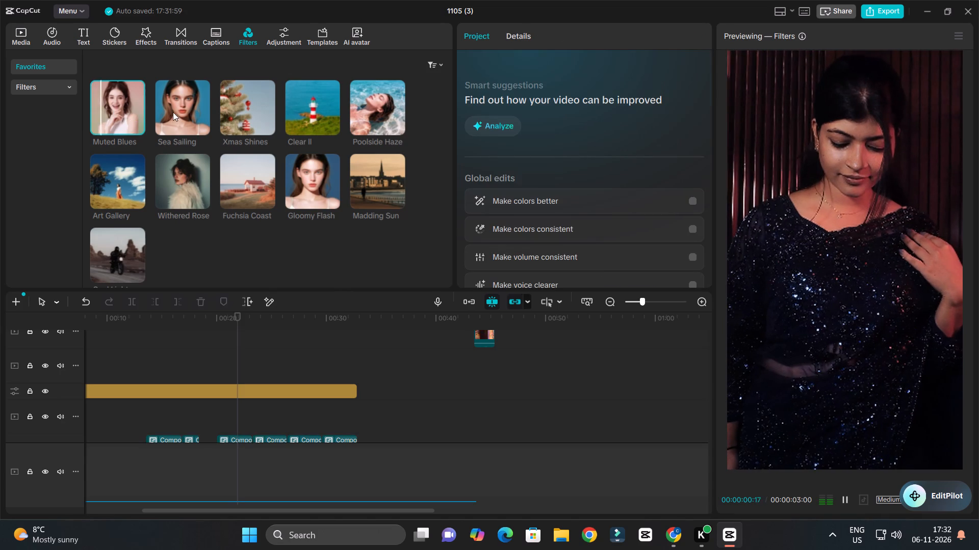
key("space")
left_click(188, 108)
key("space")
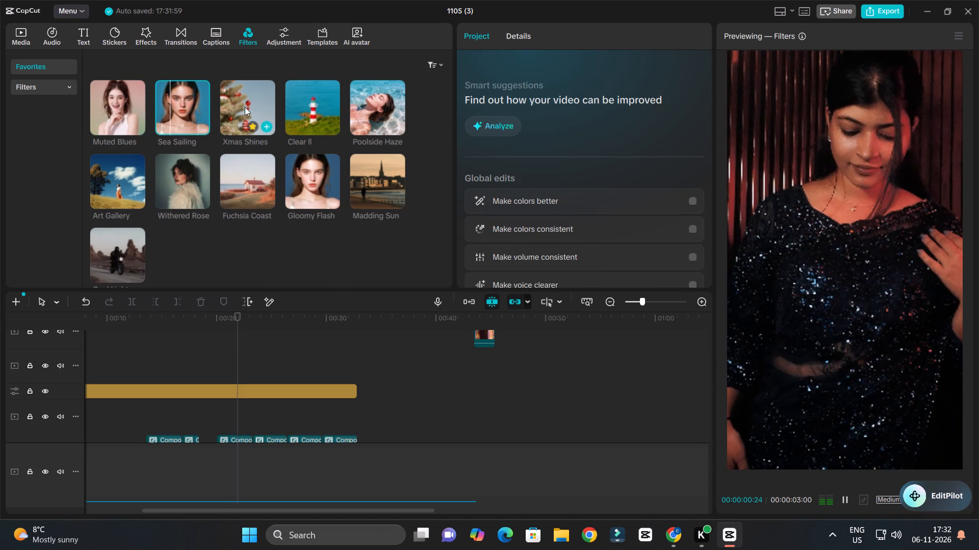
left_click(252, 106)
key("space")
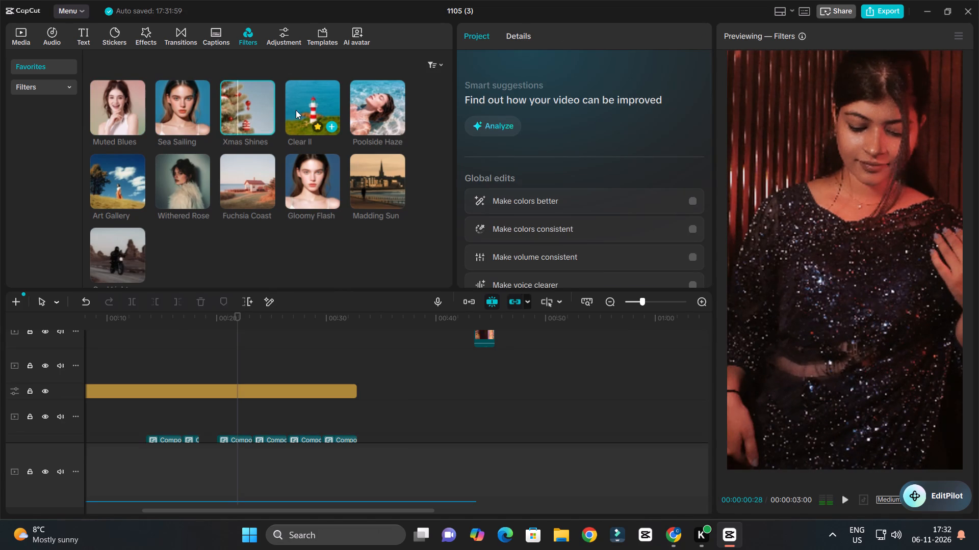
left_click(306, 110)
key("space")
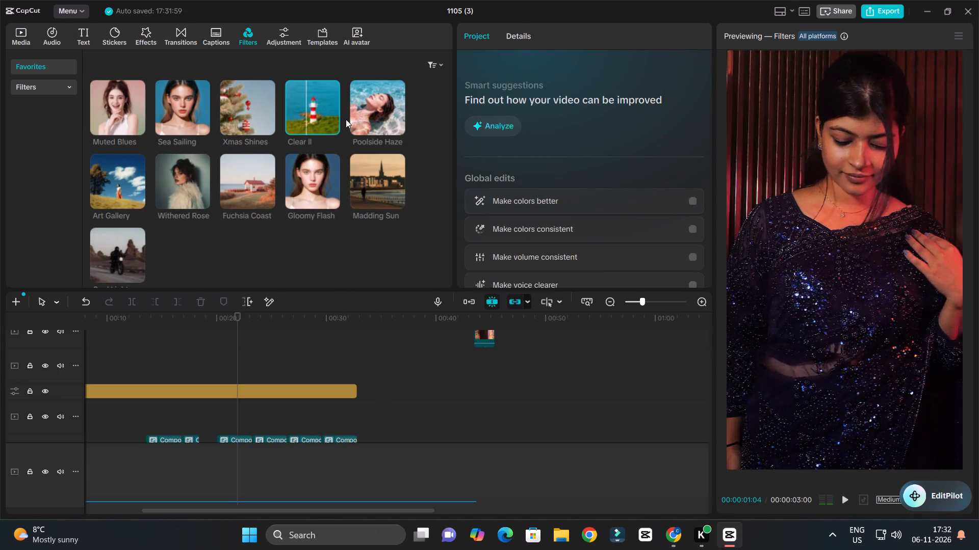
key("space")
key("space")
left_click(372, 114)
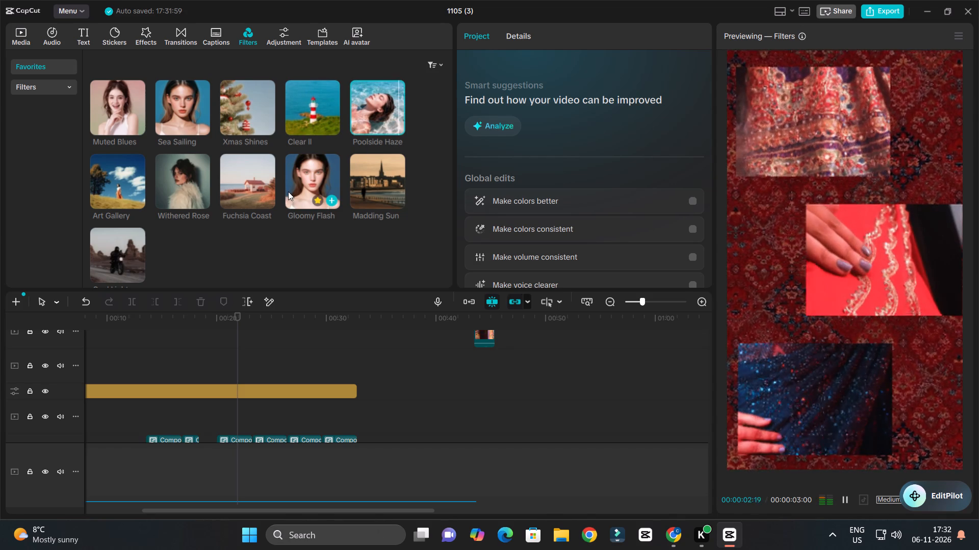
Preview the favourite filters Fuchsia Coast, Gloomy Flash, Madding Sun, Poolside Haze and Art Gallery on the dark saree clip.
left_click(252, 182)
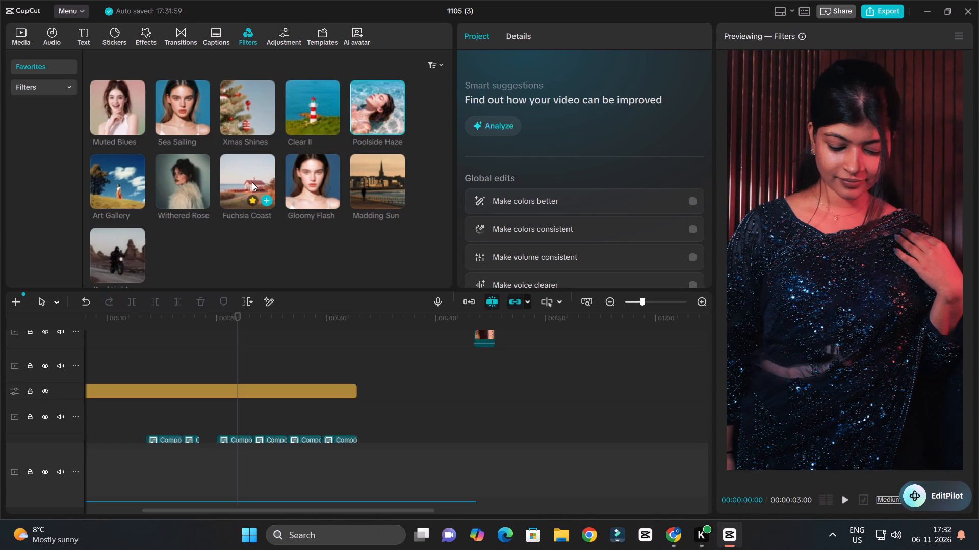
key("space")
left_click(322, 177)
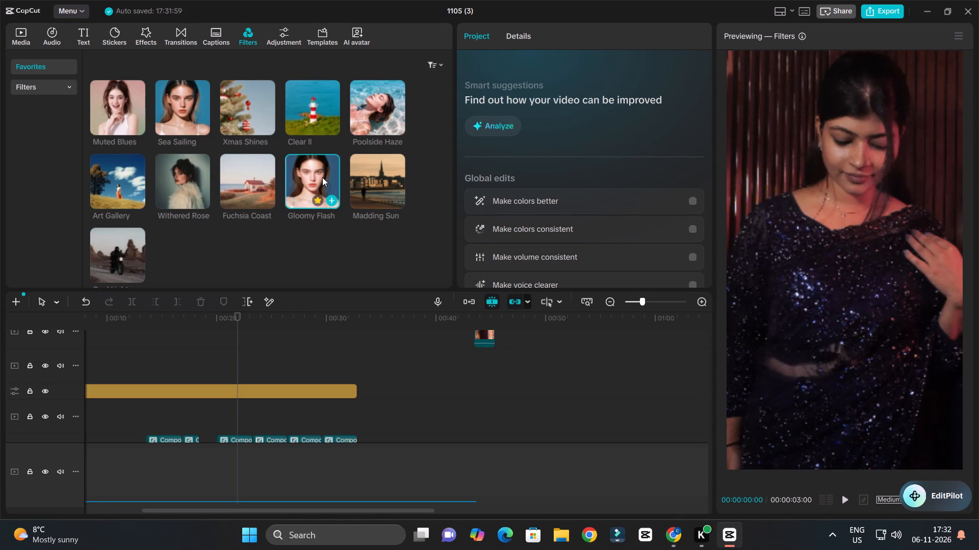
key("space")
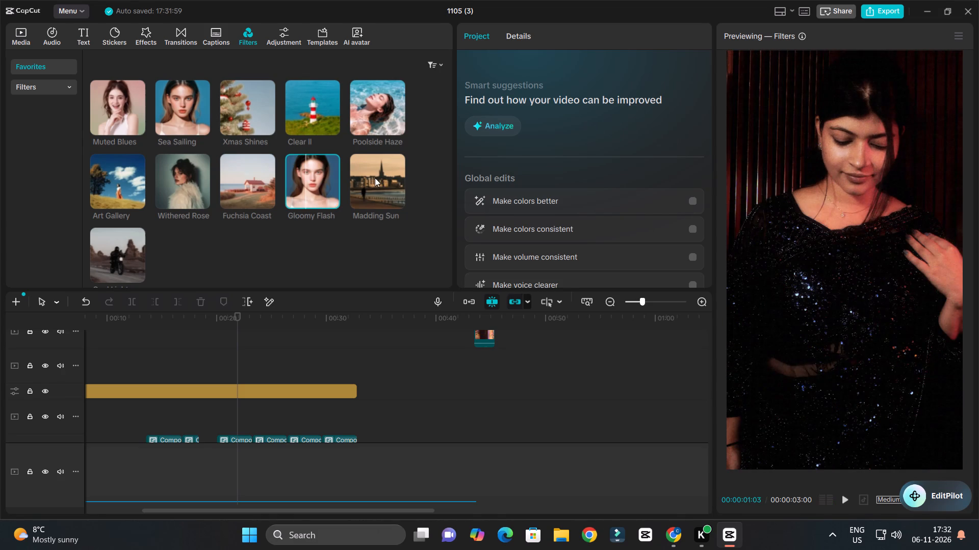
left_click(375, 176)
key("space")
left_click(371, 109)
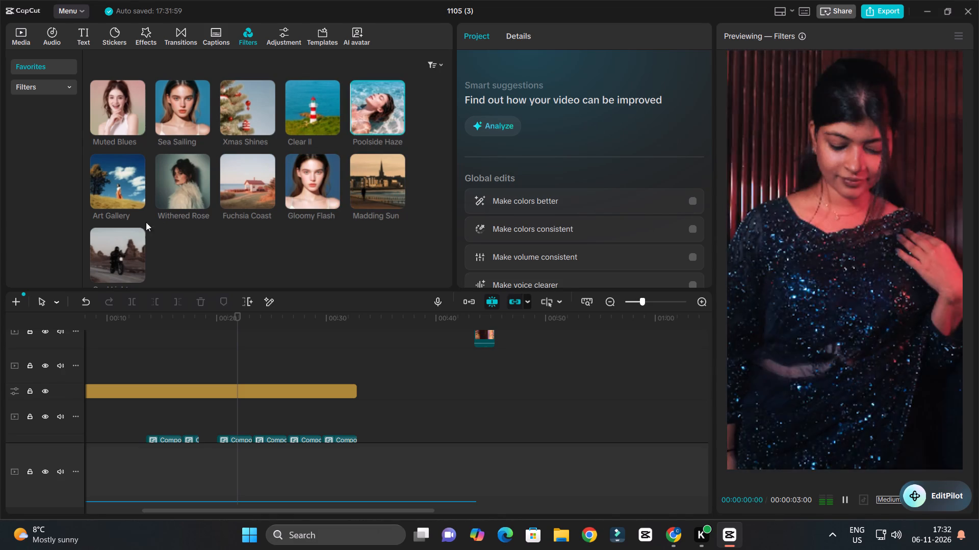
key("space")
left_click(114, 178)
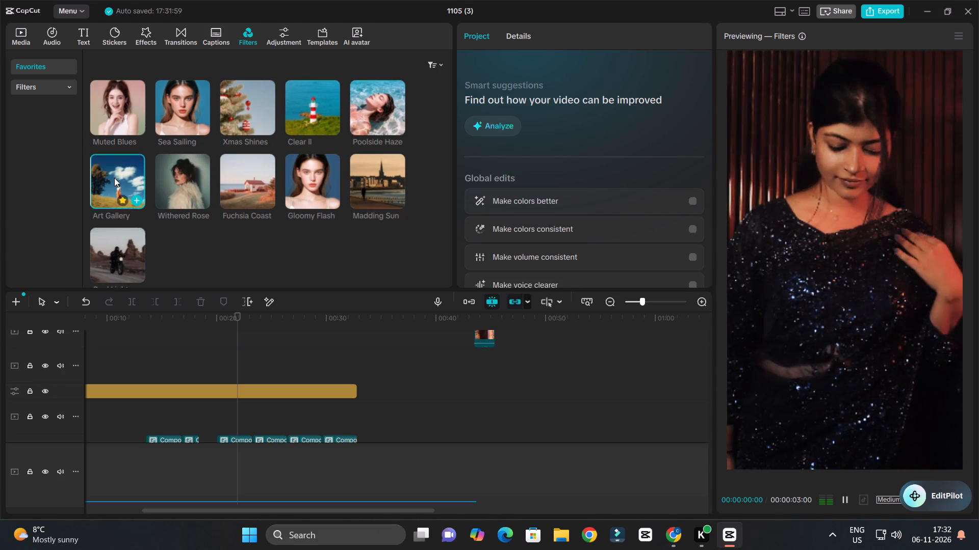
key("space")
Preview the Featured filters Creamy Cyan, Caramel Hottie, Cool Emerald, Deep Blue Sky and Cyan Gold on the dark saree clip.
left_click(32, 85)
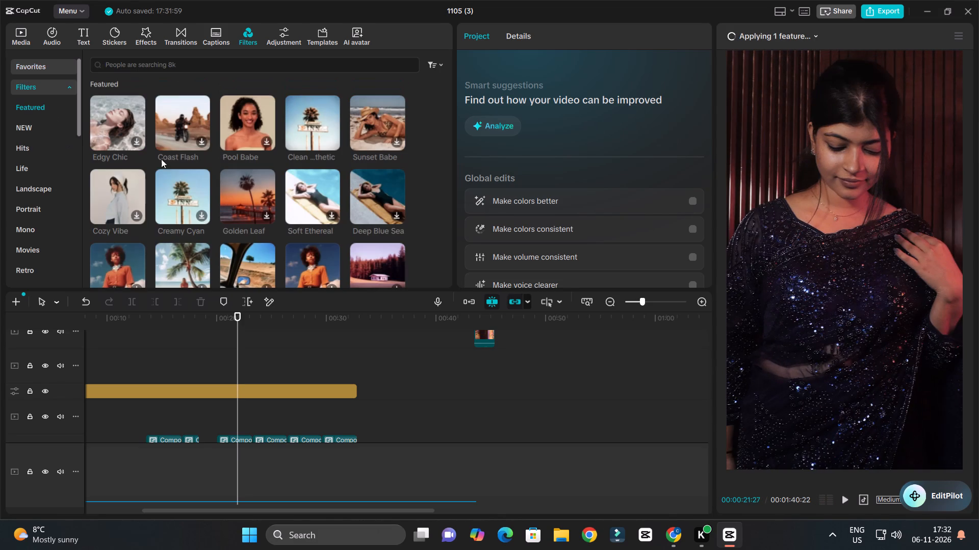
left_click(197, 212)
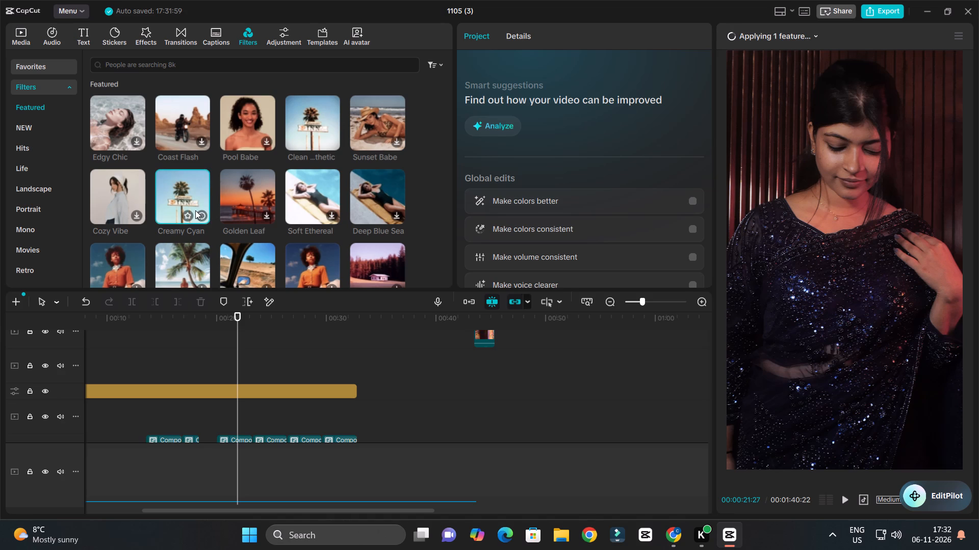
scroll(195, 210, "down", 2)
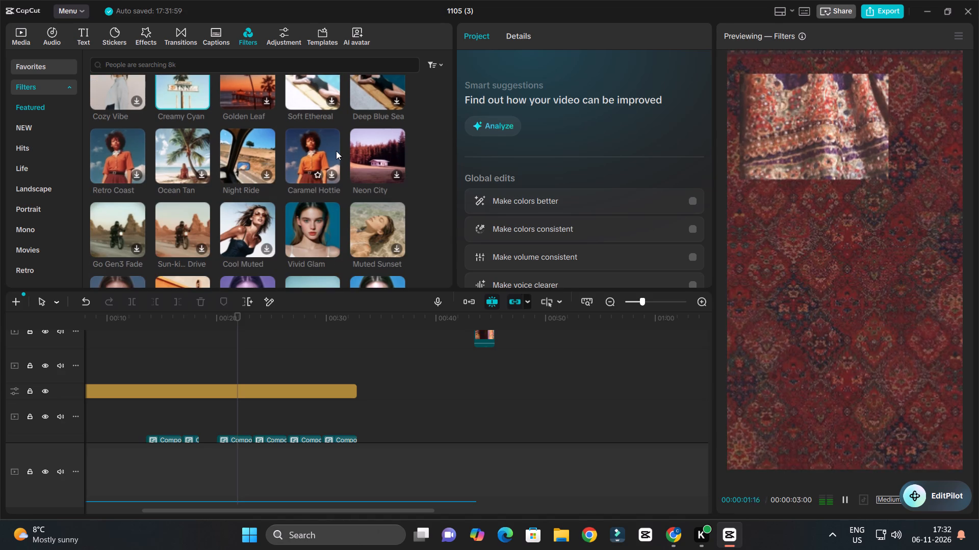
left_click(336, 151)
scroll(331, 155, "down", 1)
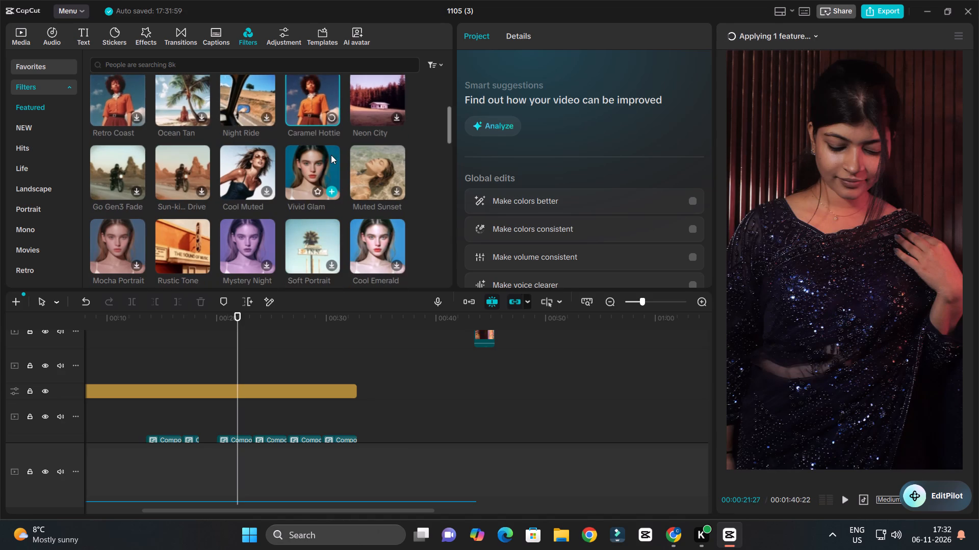
key("space")
scroll(286, 218, "down", 1)
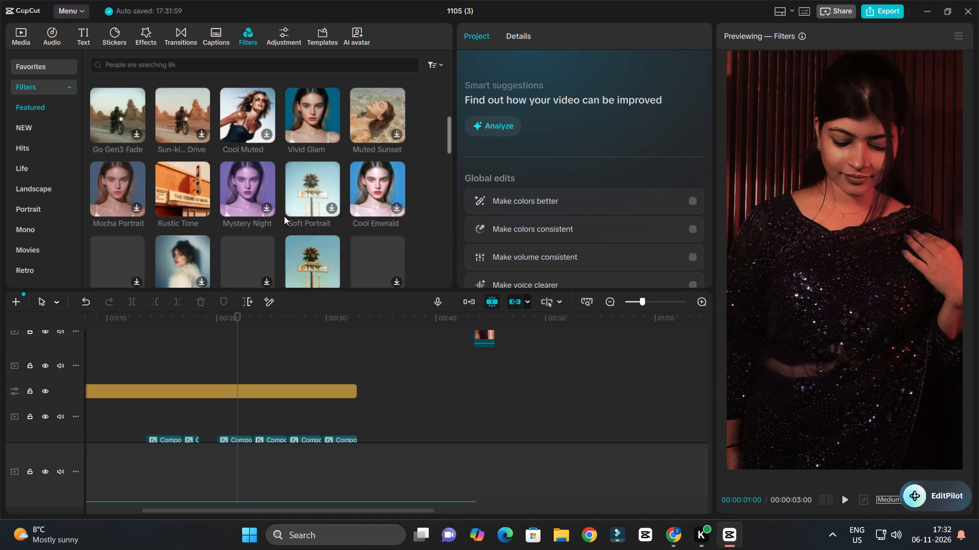
left_click(393, 193)
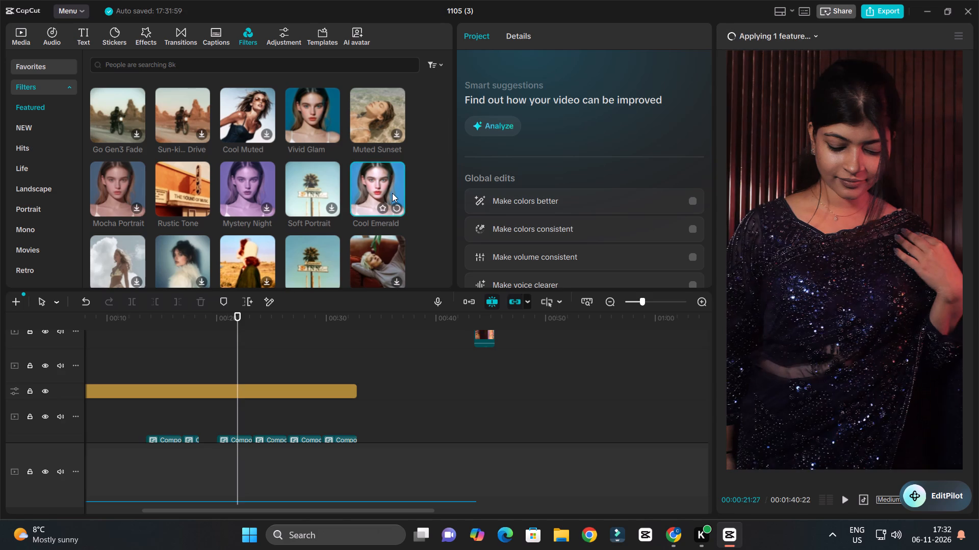
key("space")
scroll(391, 193, "down", 1)
left_click(373, 210)
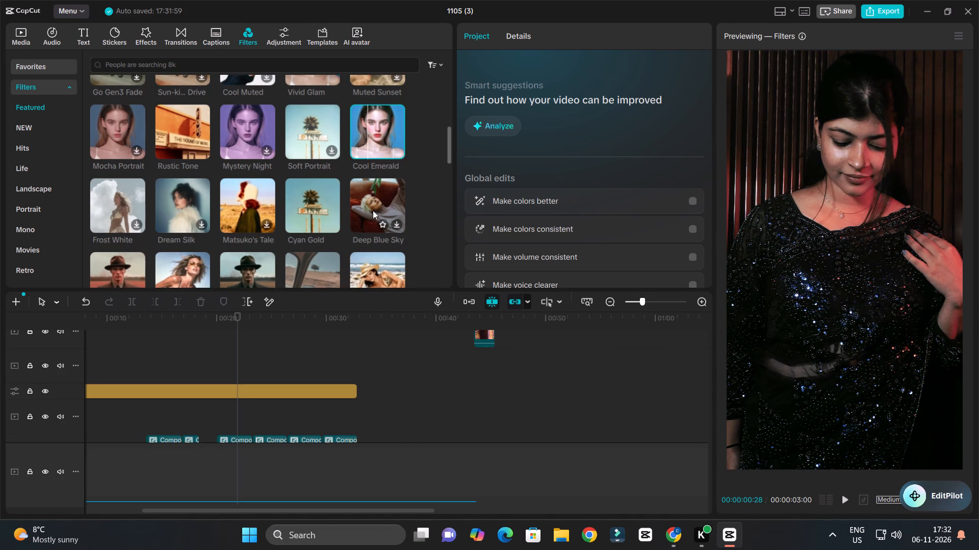
key("space")
left_click(314, 206)
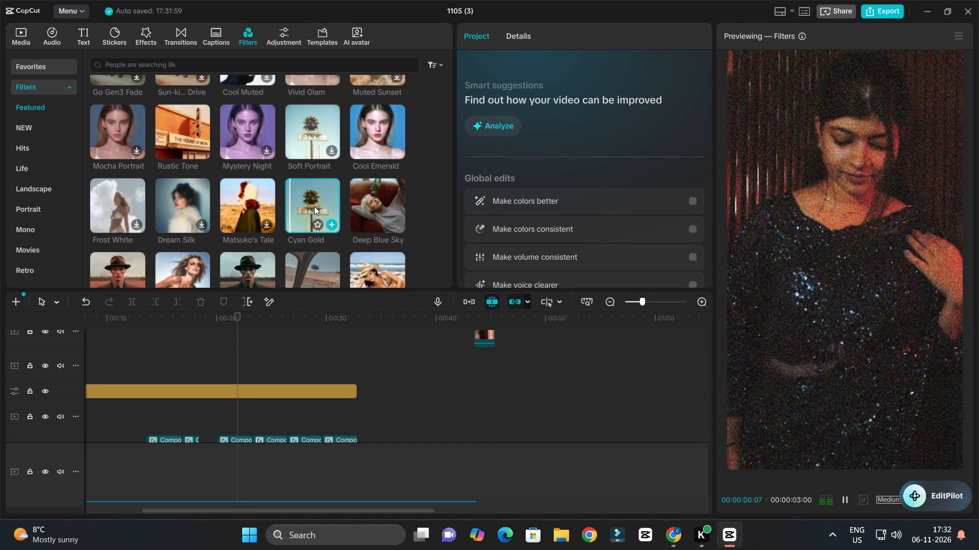
key("space")
Preview the Featured filters Dream Silk, Soft Dew and Cyber Mist on the dark saree clip.
scroll(314, 206, "down", 2)
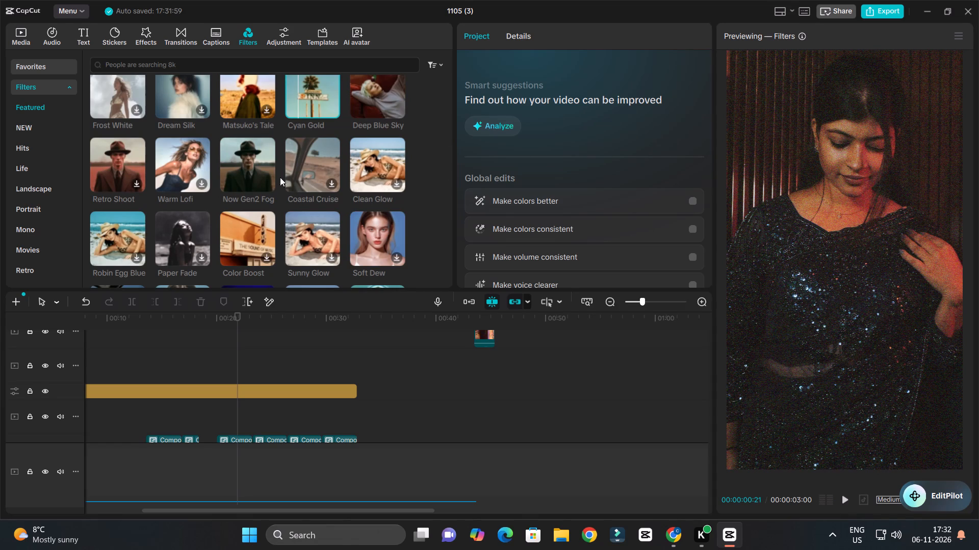
left_click(177, 84)
key("space")
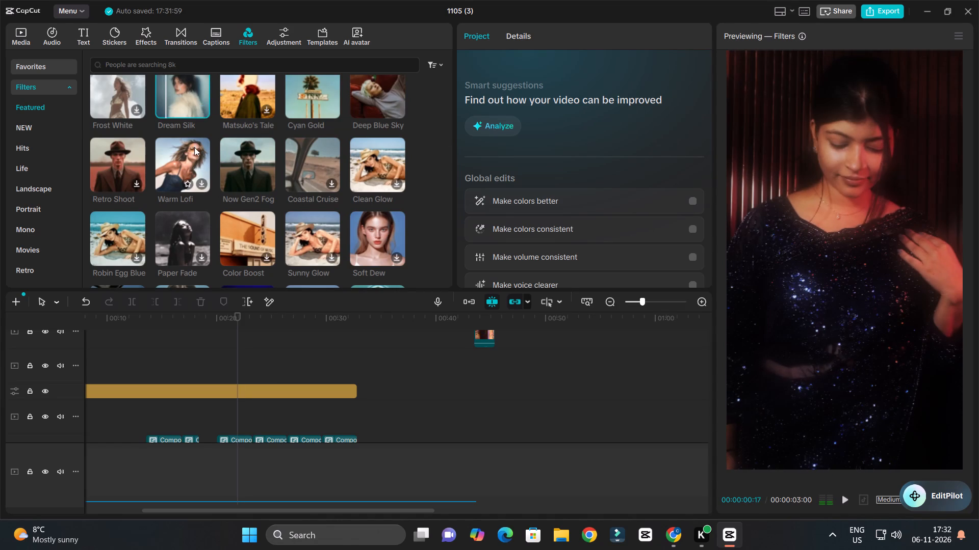
scroll(194, 147, "down", 1)
scroll(230, 176, "down", 1)
left_click(369, 124)
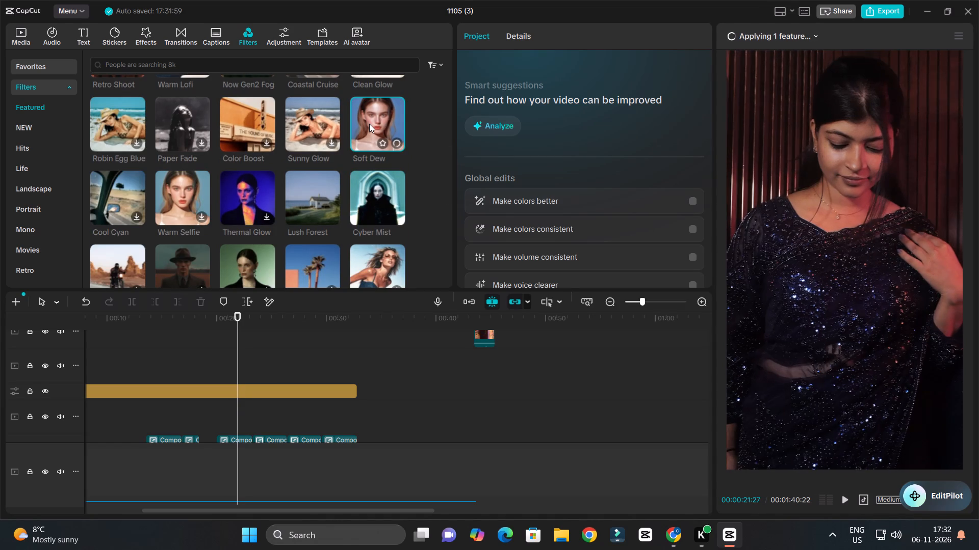
key("space")
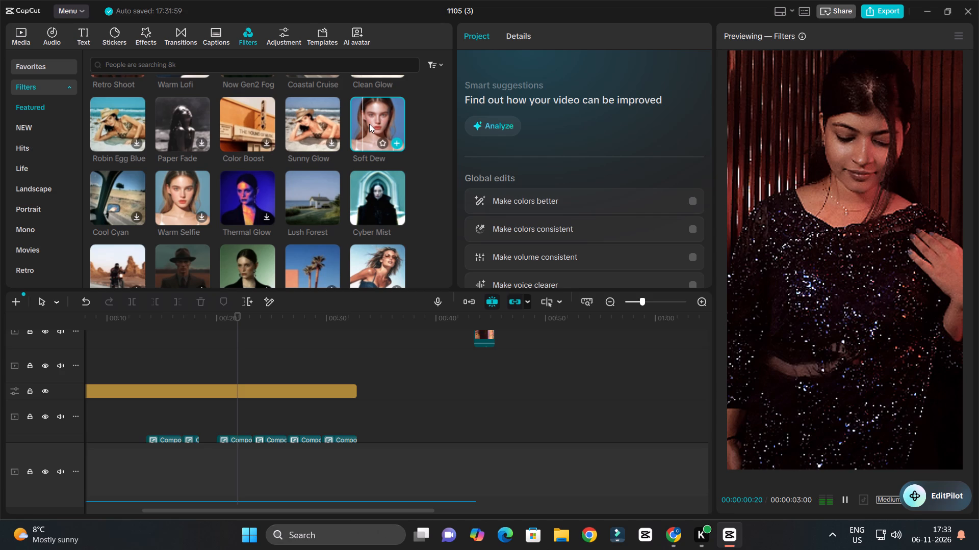
left_click(379, 197)
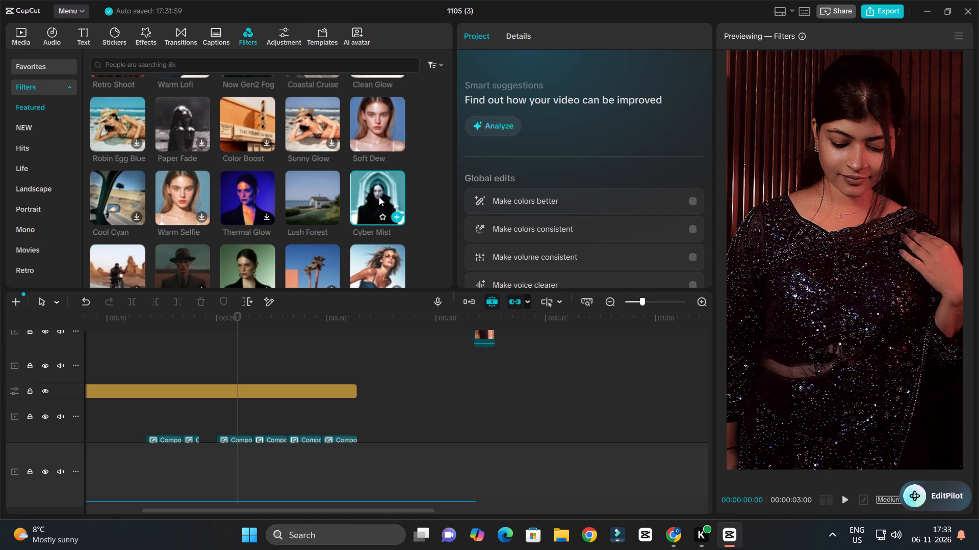
key("space")
scroll(379, 197, "down", 2)
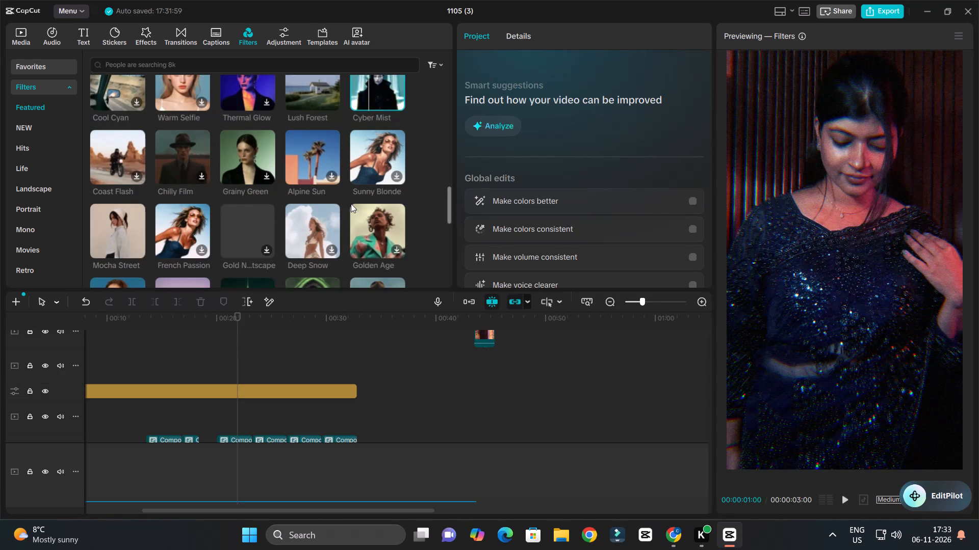
Add the Coast Flash filter on a track above Adjust1 and stretch it from the timeline start to Adjust1's end.
left_click(117, 157)
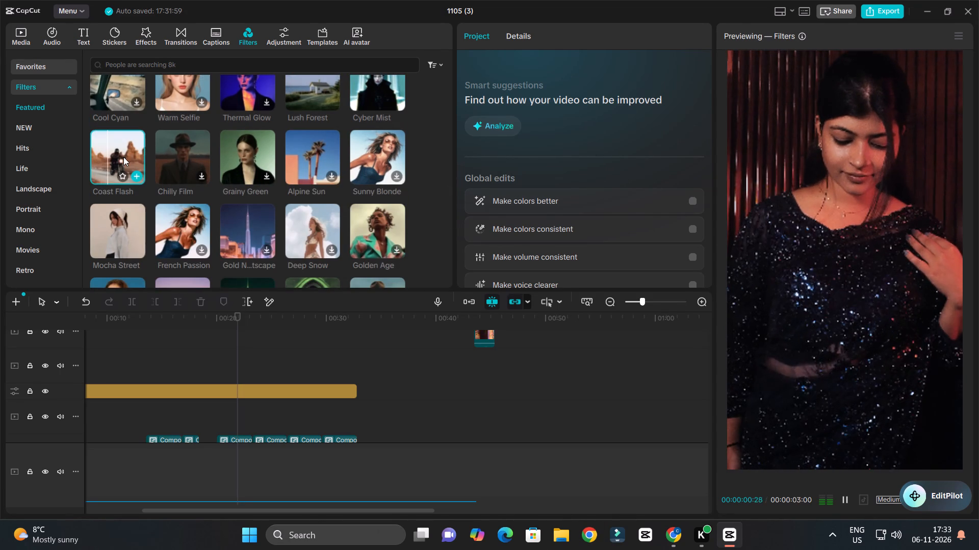
key("space")
left_click_drag(122, 148, 88, 367)
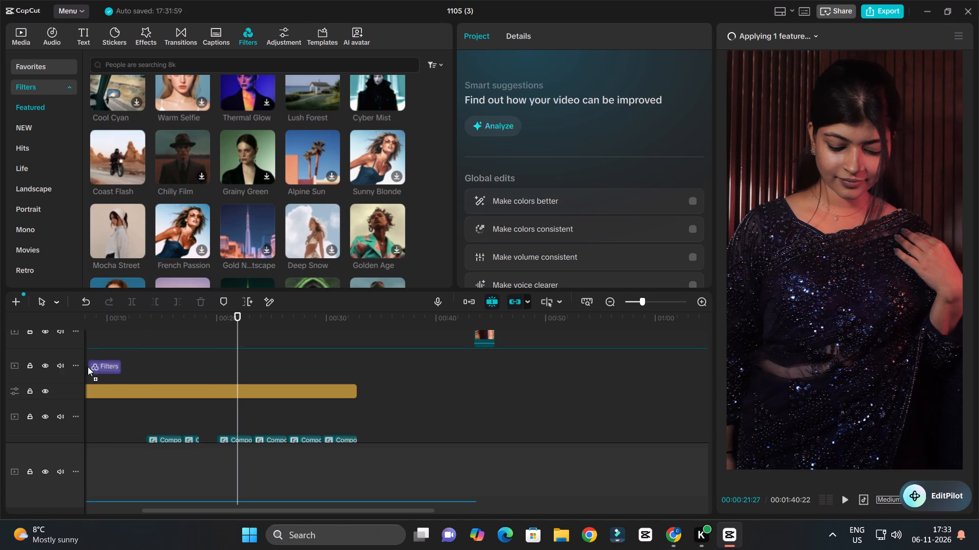
left_click_drag(88, 367, 86, 368)
left_click_drag(210, 312, 73, 333)
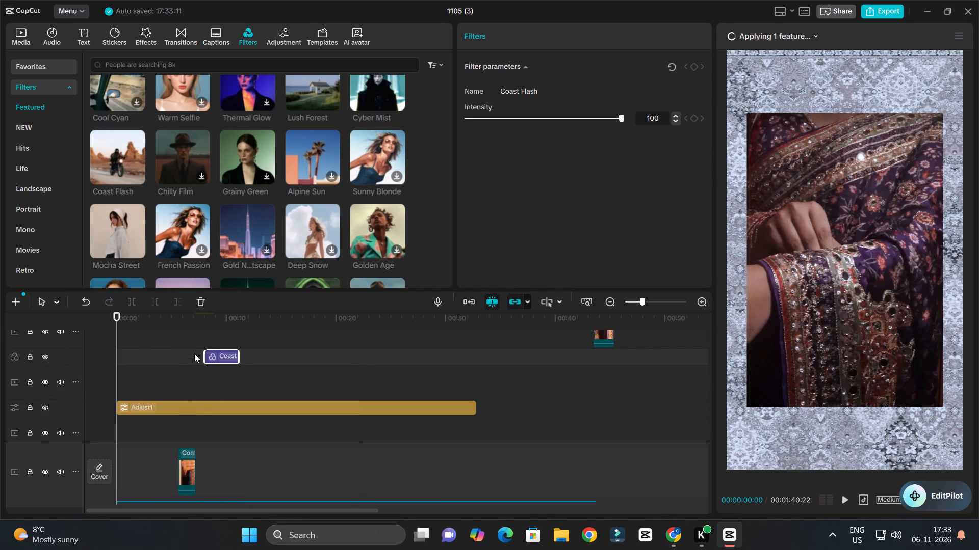
left_click_drag(206, 355, 49, 354)
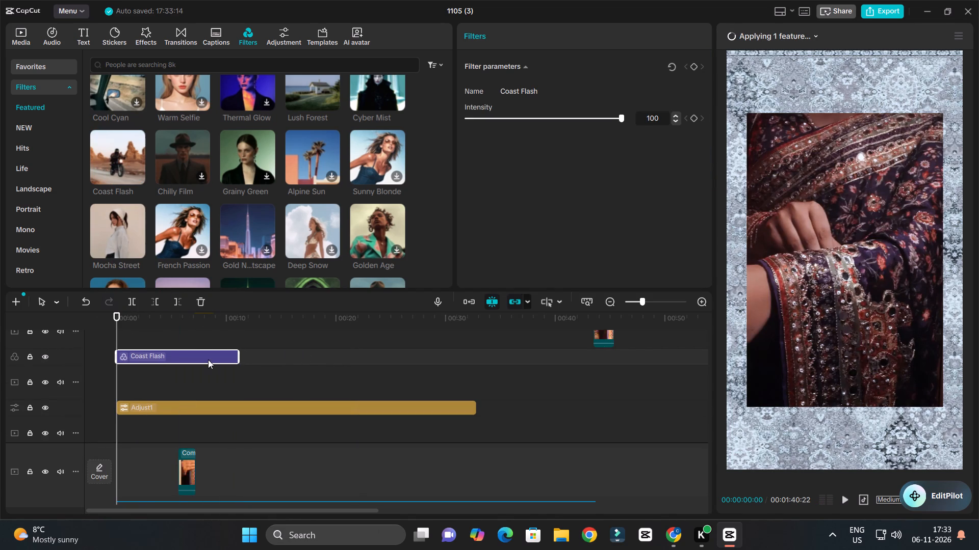
left_click_drag(240, 357, 474, 381)
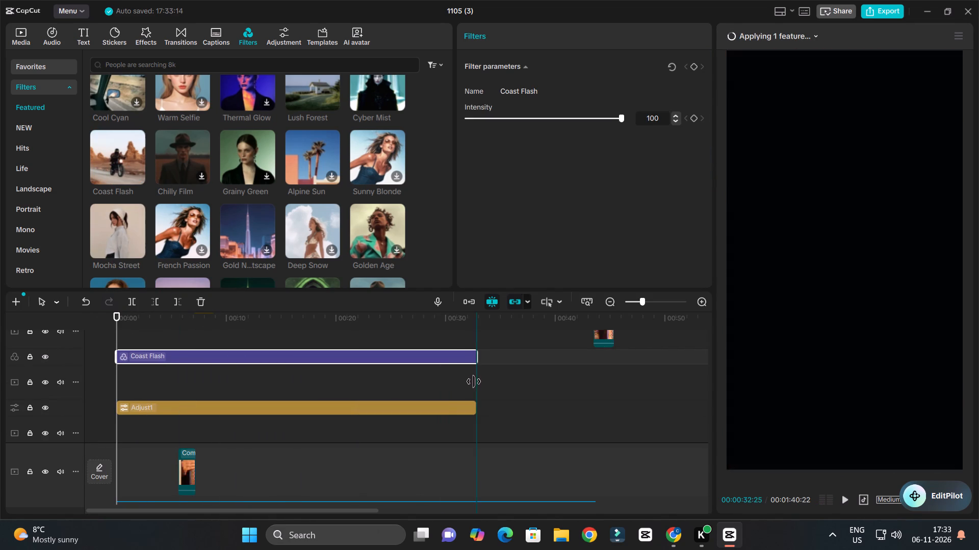
left_click_drag(474, 381, 474, 381)
Play the timeline from the start to about 33 seconds to review the Coast Flash filter across all clips.
key("space")
scroll(328, 372, "up", 4, "ctrl")
scroll(328, 372, "down", 2, "ctrl")
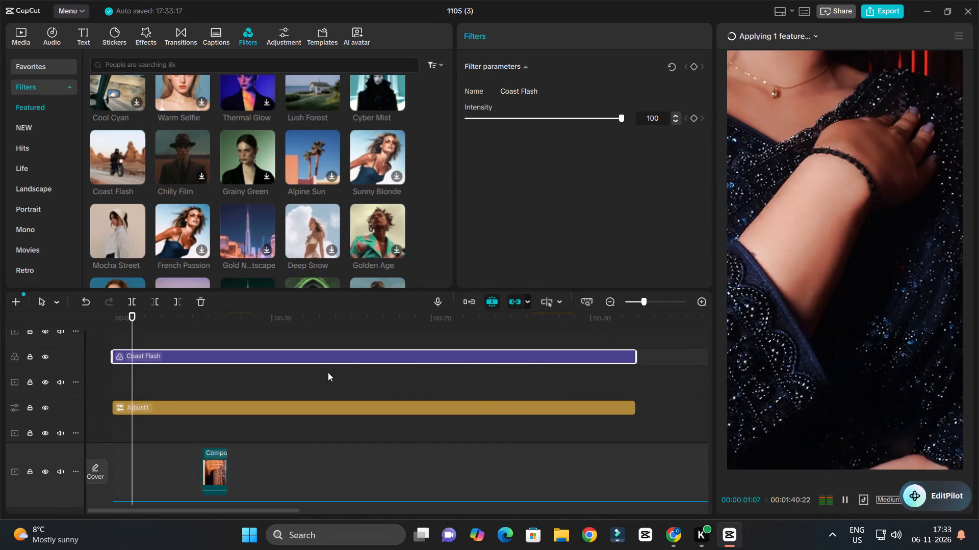
scroll(328, 372, "down", 2, "ctrl")
scroll(328, 372, "up", 4, "ctrl")
scroll(328, 372, "down", 4, "ctrl")
scroll(328, 372, "up", 4, "ctrl")
scroll(328, 372, "down", 2, "ctrl")
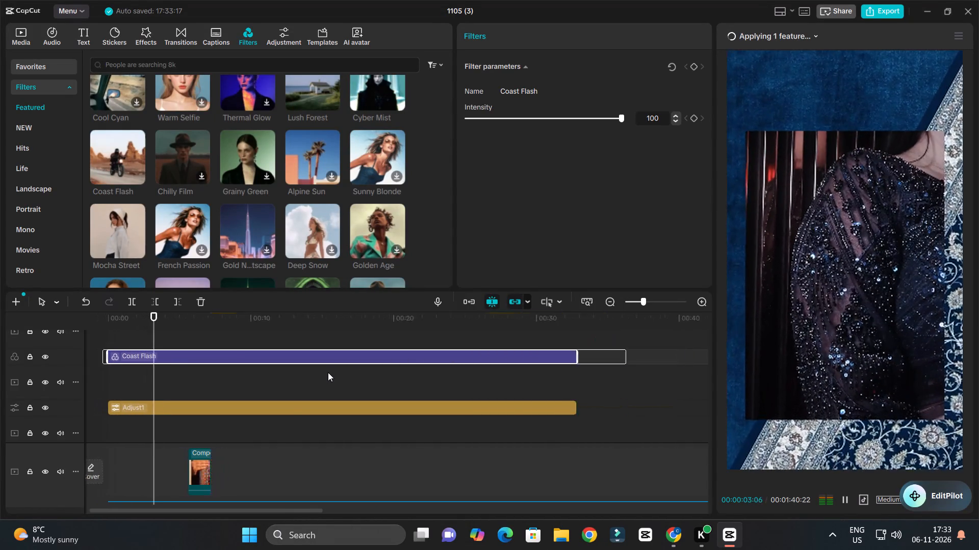
scroll(328, 372, "down", 2, "ctrl")
scroll(328, 372, "up", 4, "ctrl")
key("space")
key("space")
scroll(334, 377, "up", 4, "ctrl")
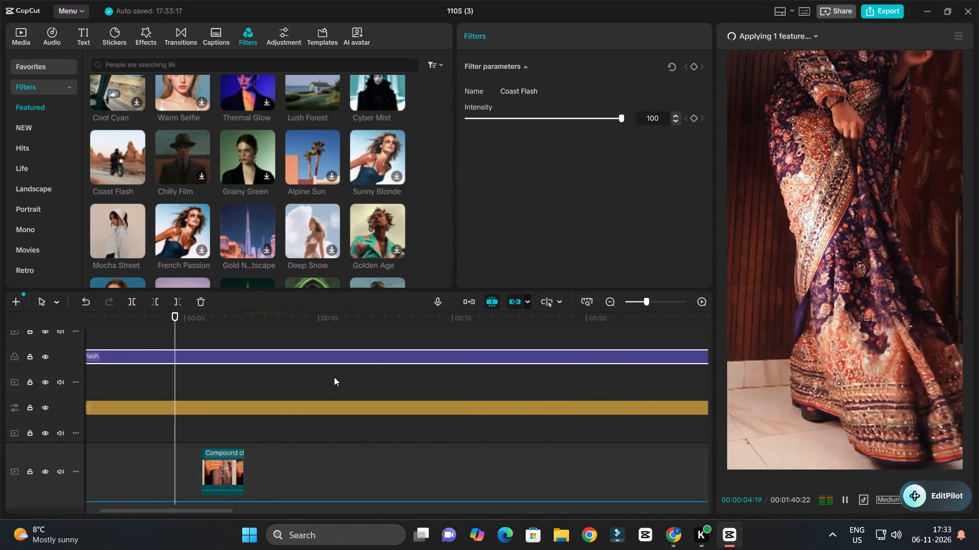
scroll(334, 377, "down", 4, "ctrl")
scroll(334, 377, "up", 4, "ctrl")
scroll(334, 377, "down", 4, "ctrl")
scroll(334, 377, "up", 4, "ctrl")
scroll(334, 377, "down", 4, "ctrl")
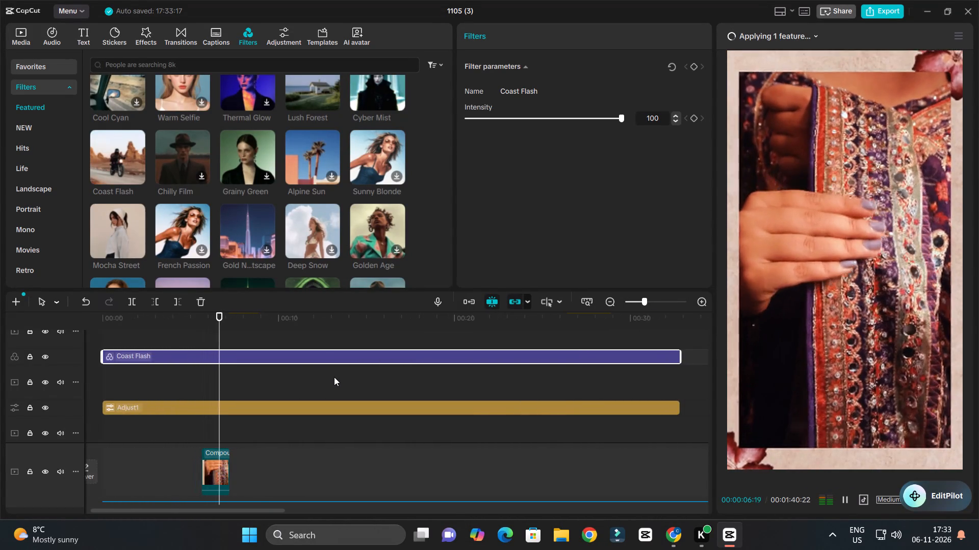
scroll(334, 377, "up", 4, "ctrl")
scroll(334, 377, "down", 4)
scroll(334, 377, "up", 3, "ctrl")
scroll(334, 377, "down", 2, "ctrl")
scroll(334, 377, "up", 3, "ctrl")
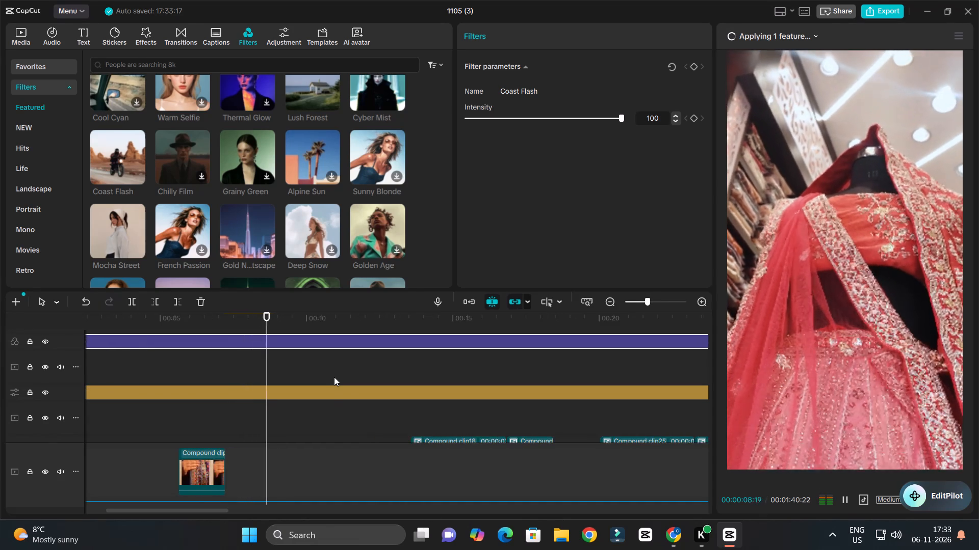
scroll(334, 377, "down", 3)
scroll(334, 377, "up", 3, "ctrl")
scroll(334, 377, "down", 3, "ctrl")
scroll(334, 377, "up", 3, "ctrl")
scroll(334, 377, "down", 3, "ctrl")
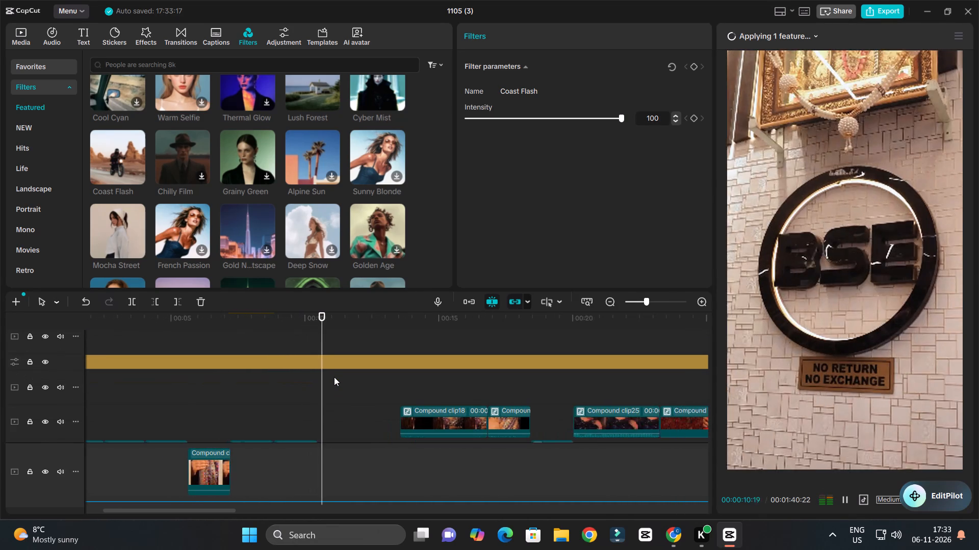
scroll(334, 377, "up", 2, "ctrl")
scroll(334, 377, "down", 3, "ctrl")
scroll(334, 377, "up", 3, "ctrl")
scroll(334, 377, "down", 3)
scroll(334, 377, "up", 3, "ctrl")
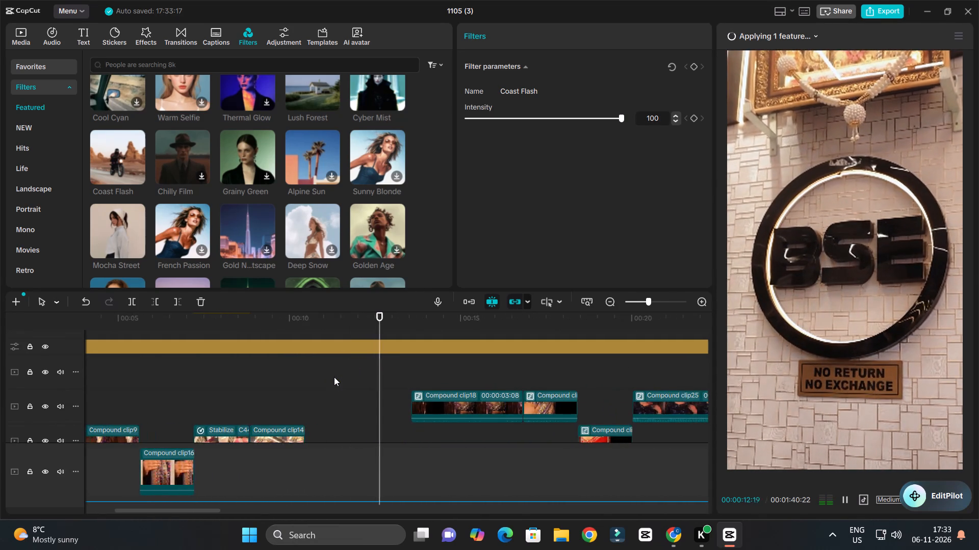
scroll(334, 377, "down", 3, "ctrl")
scroll(334, 377, "up", 3, "ctrl")
scroll(334, 377, "down", 3)
scroll(334, 377, "up", 2, "ctrl")
scroll(334, 377, "down", 3, "ctrl")
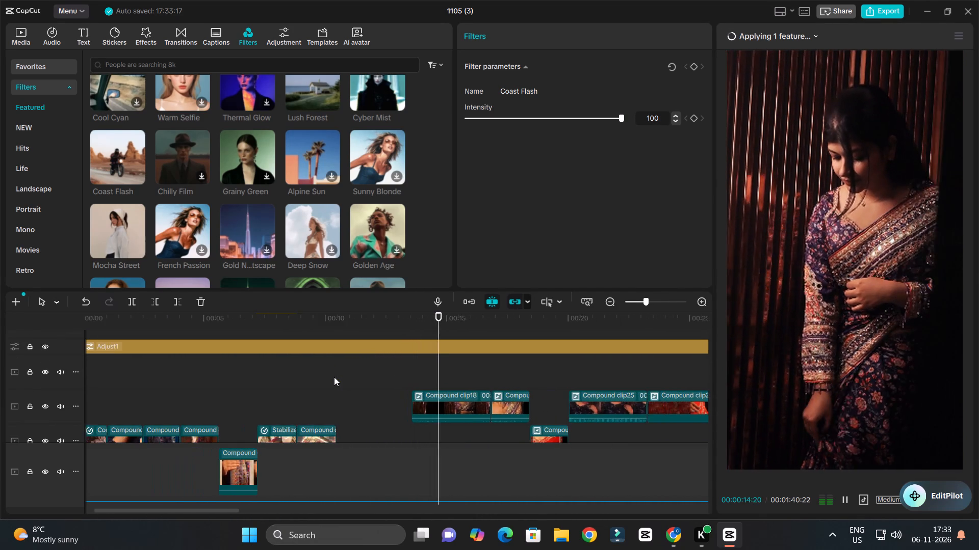
scroll(334, 377, "up", 3, "ctrl")
scroll(334, 377, "down", 3)
scroll(334, 377, "up", 3, "ctrl")
scroll(334, 377, "down", 3)
scroll(334, 377, "up", 3, "ctrl")
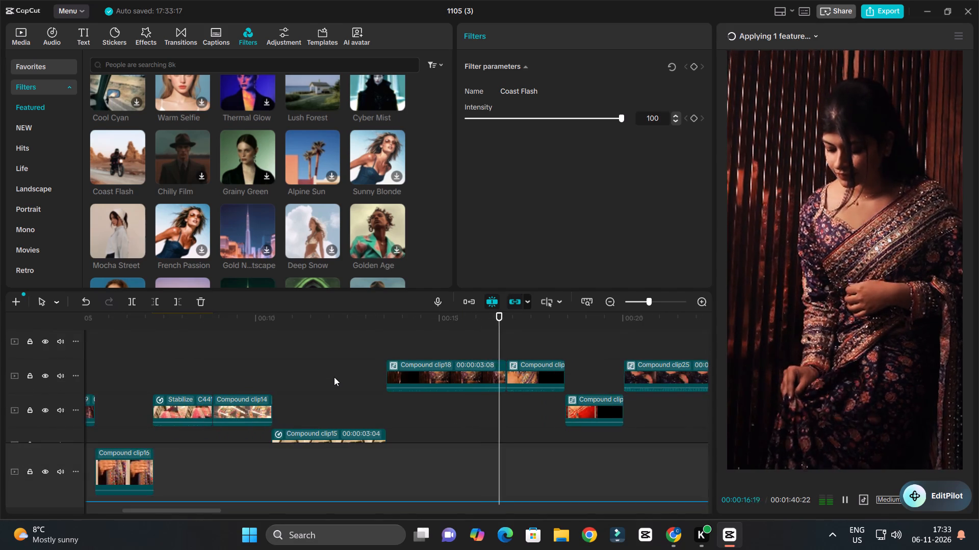
scroll(334, 377, "down", 3)
scroll(334, 377, "up", 2, "ctrl")
scroll(334, 377, "down", 3)
scroll(334, 377, "up", 3, "ctrl")
scroll(334, 377, "down", 3)
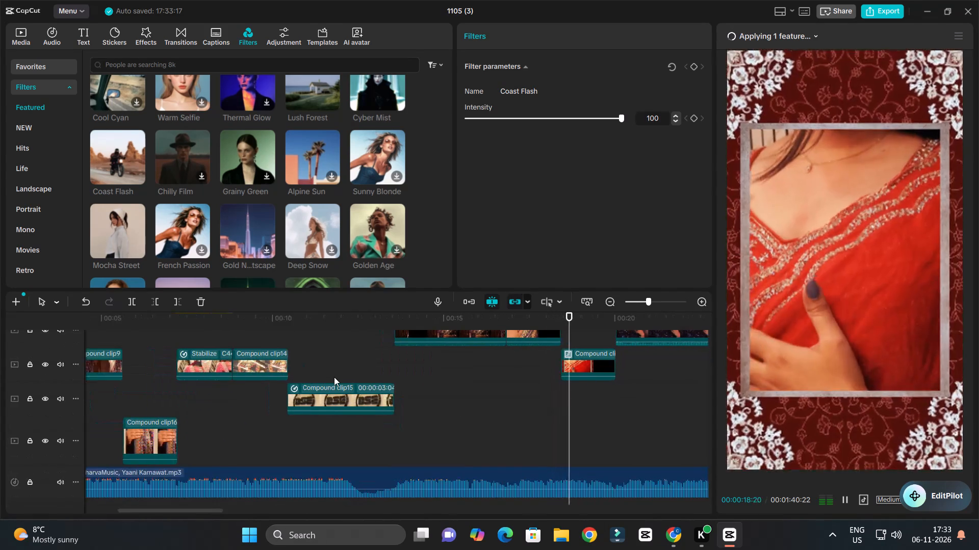
scroll(334, 377, "up", 3, "ctrl")
scroll(334, 377, "down", 3)
scroll(334, 377, "up", 3, "ctrl")
scroll(334, 377, "down", 3)
scroll(334, 377, "up", 2, "ctrl")
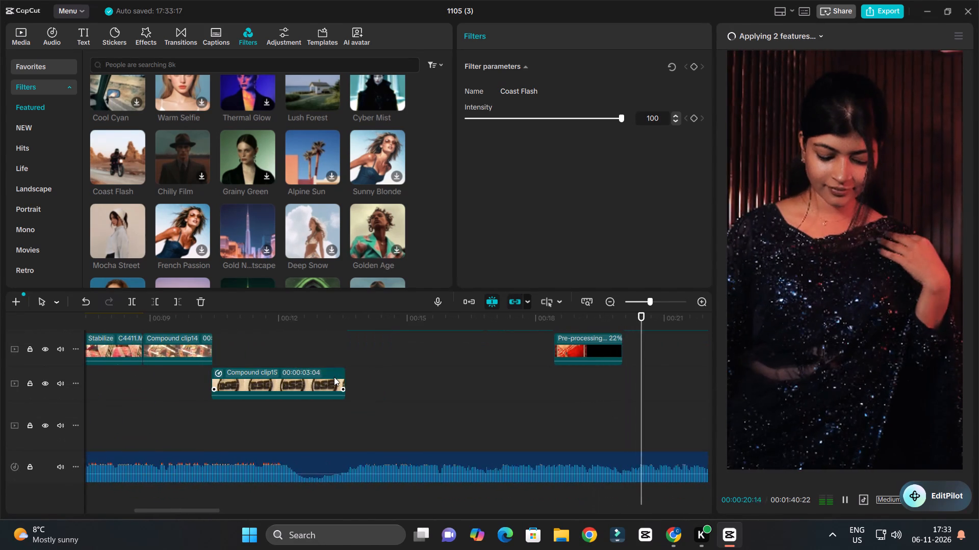
scroll(334, 377, "down", 3, "ctrl")
scroll(334, 377, "up", 3, "ctrl")
scroll(334, 377, "down", 3, "ctrl")
scroll(334, 377, "up", 3, "ctrl")
scroll(334, 377, "down", 3)
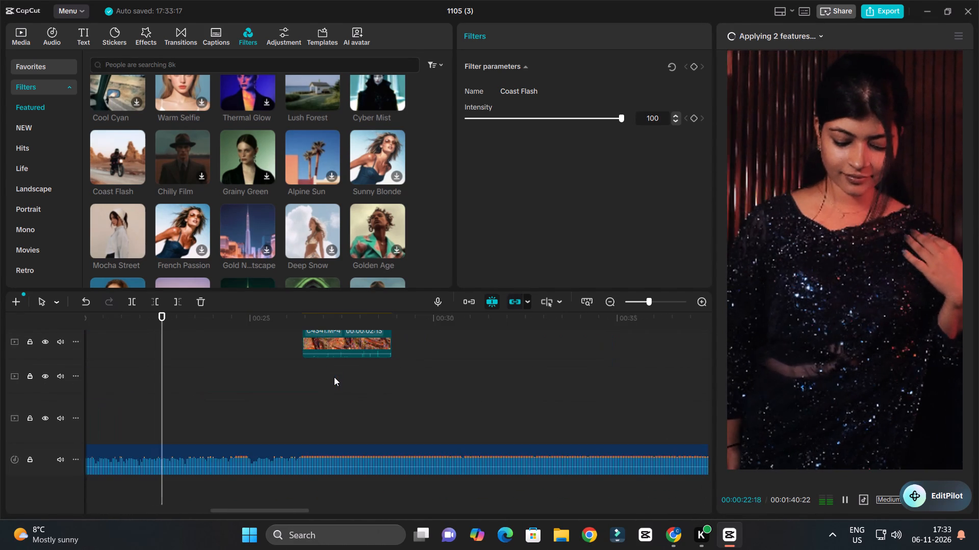
scroll(334, 377, "up", 3, "ctrl")
scroll(334, 377, "down", 4)
scroll(334, 377, "up", 2, "ctrl")
scroll(334, 377, "down", 3, "ctrl")
scroll(334, 377, "up", 3, "ctrl")
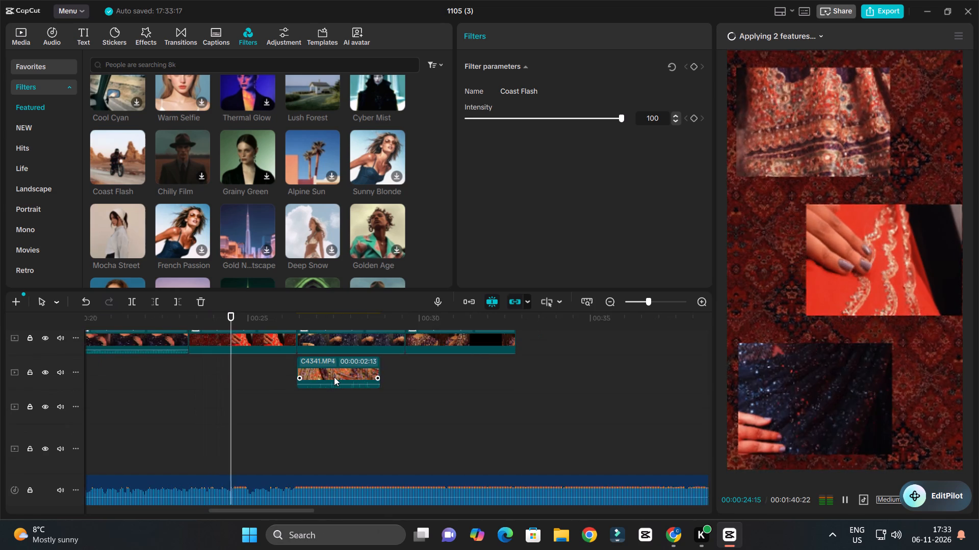
scroll(334, 377, "down", 3, "ctrl")
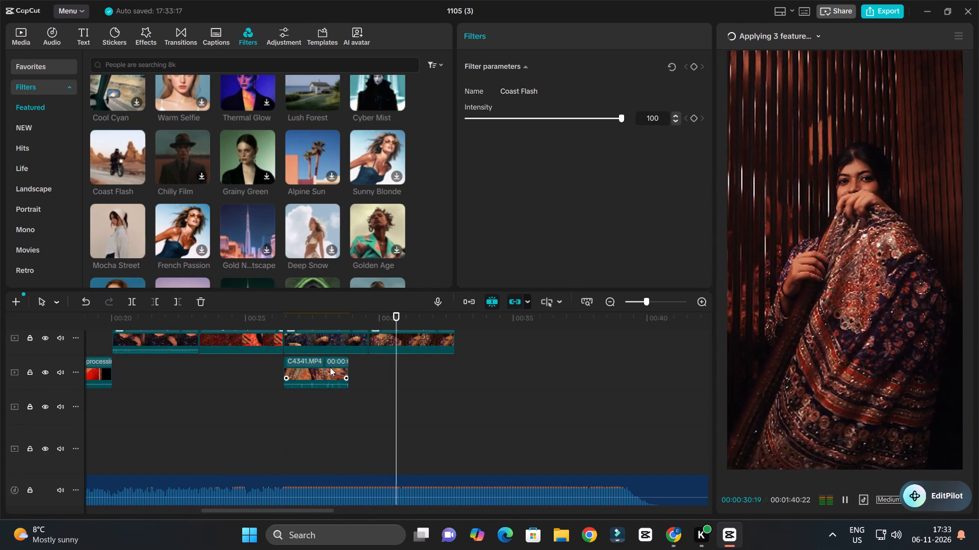
key("space")
key("space")
key("space")
Check the progress of the features being applied to the compound clips.
left_click(782, 40)
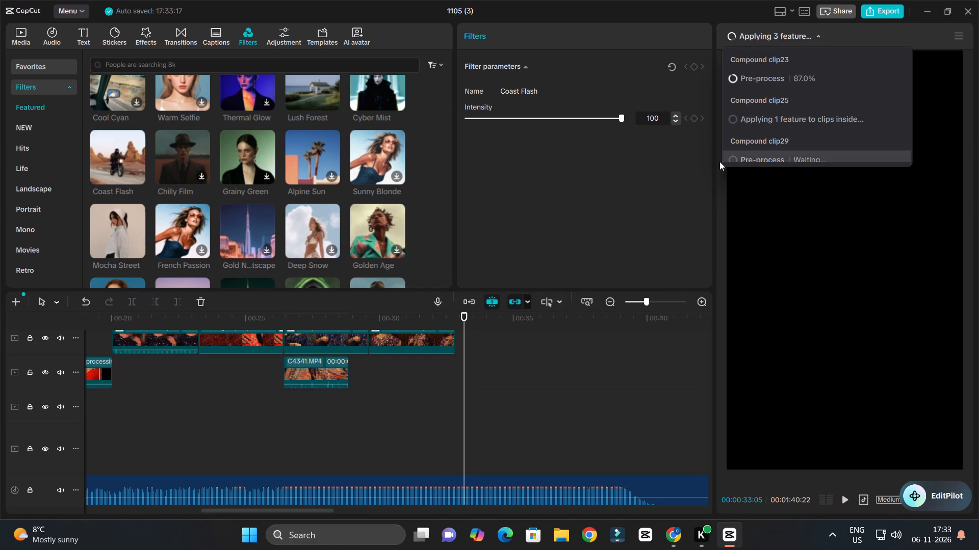
left_click(415, 411)
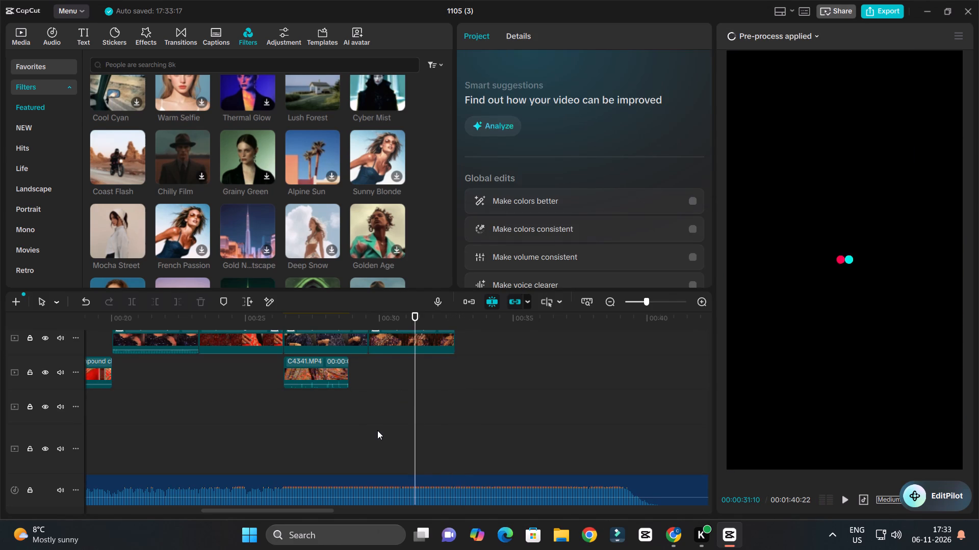
Browse the imported media to Folder2 > OVERLAY 1 > New folder and preview 250447_medium.mp4 and 250458_medium.mp4.
scroll(377, 431, "up", 10)
left_click(21, 38)
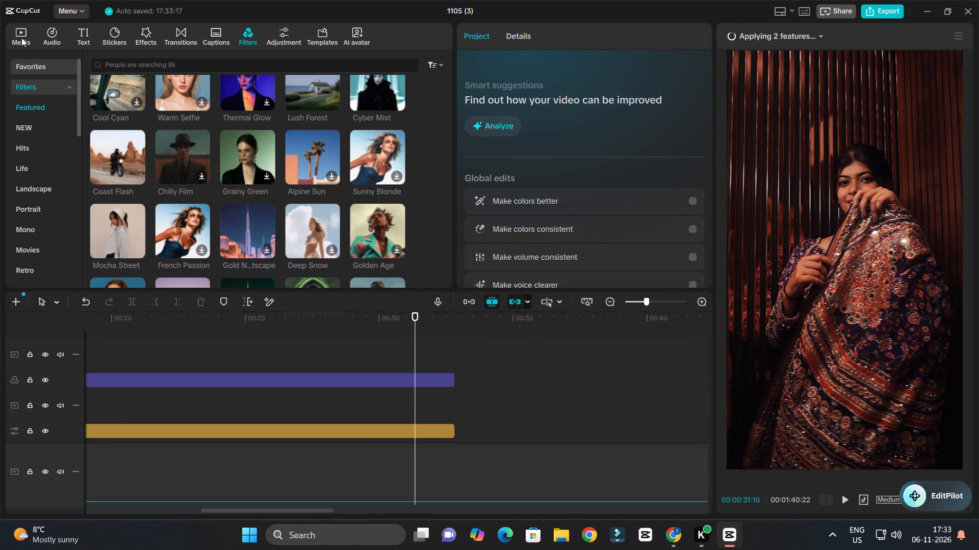
left_click(23, 36)
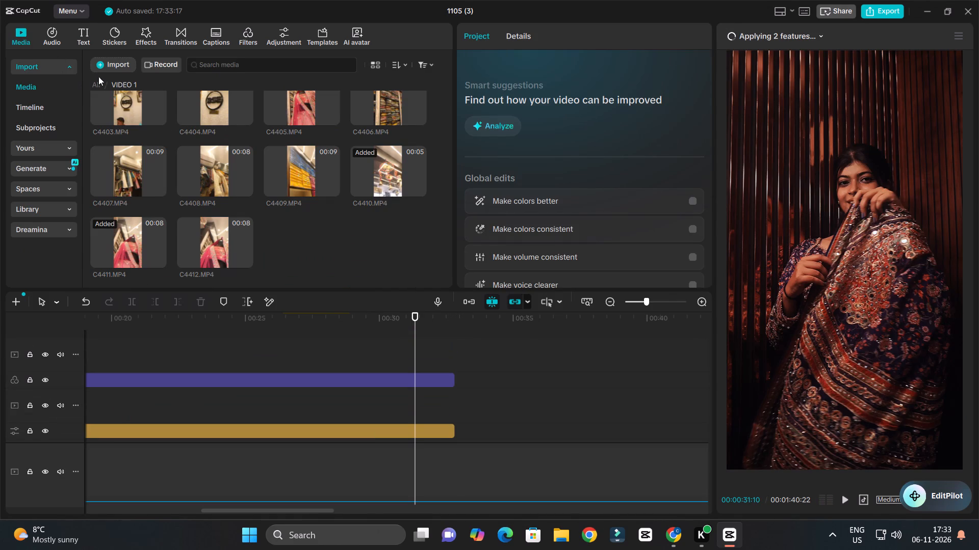
left_click(94, 85)
left_click(95, 68)
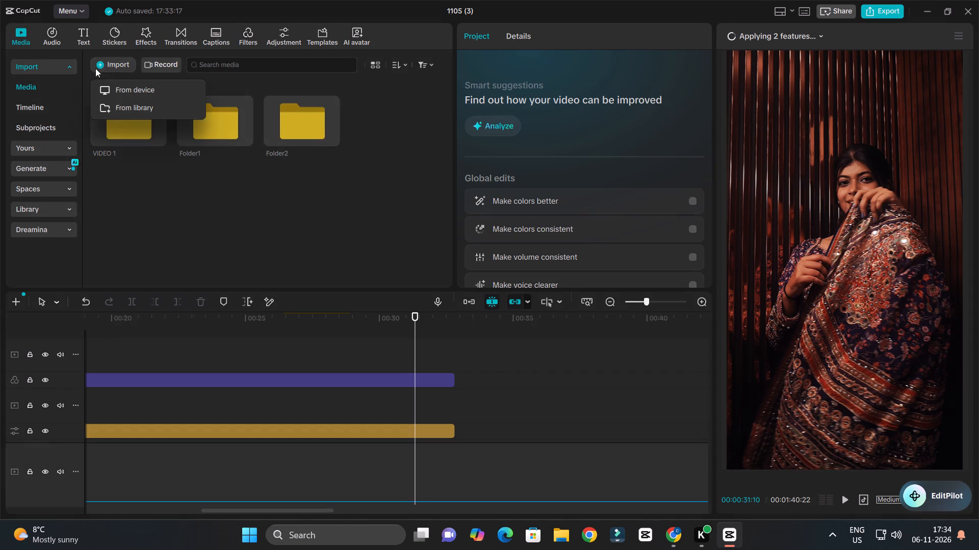
left_click_drag(168, 204, 182, 199)
double_click(311, 127)
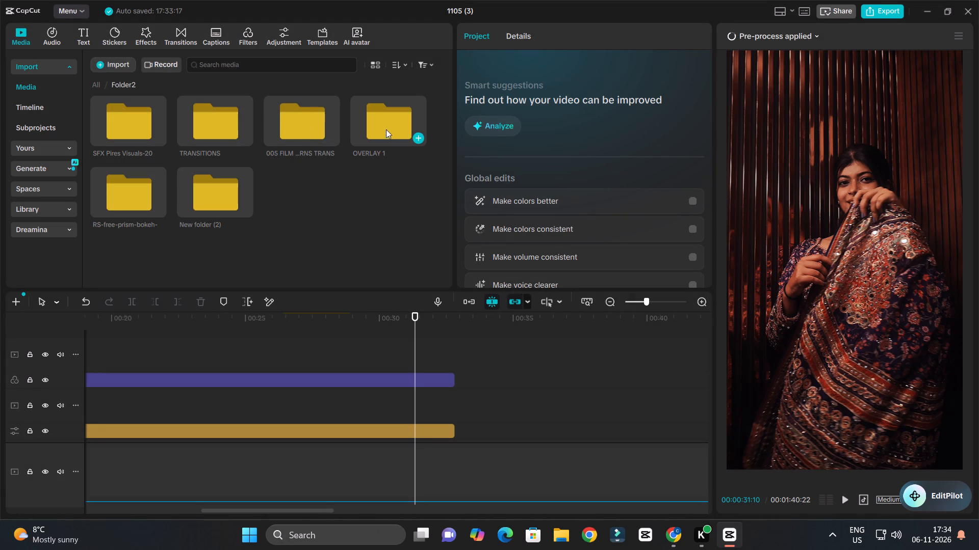
double_click(377, 123)
scroll(252, 203, "down", 4)
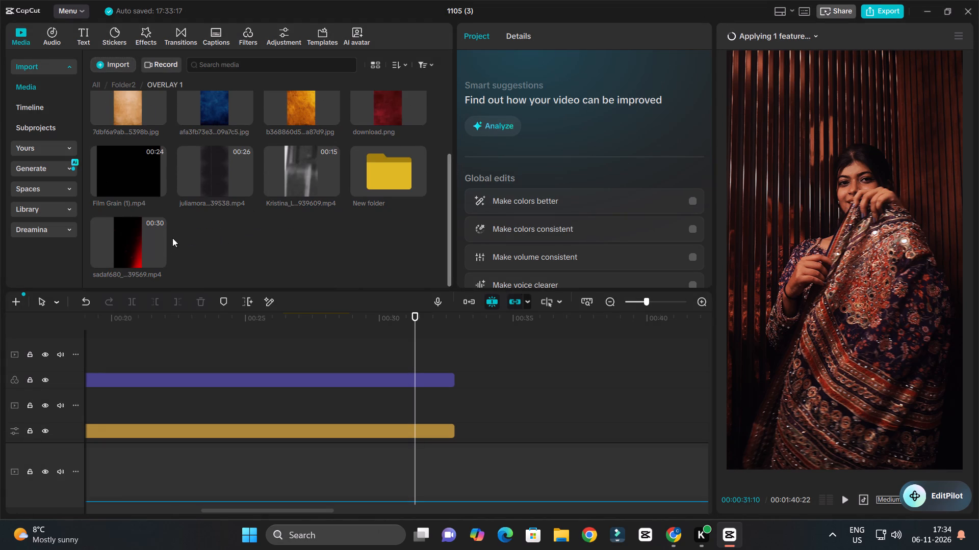
double_click(389, 162)
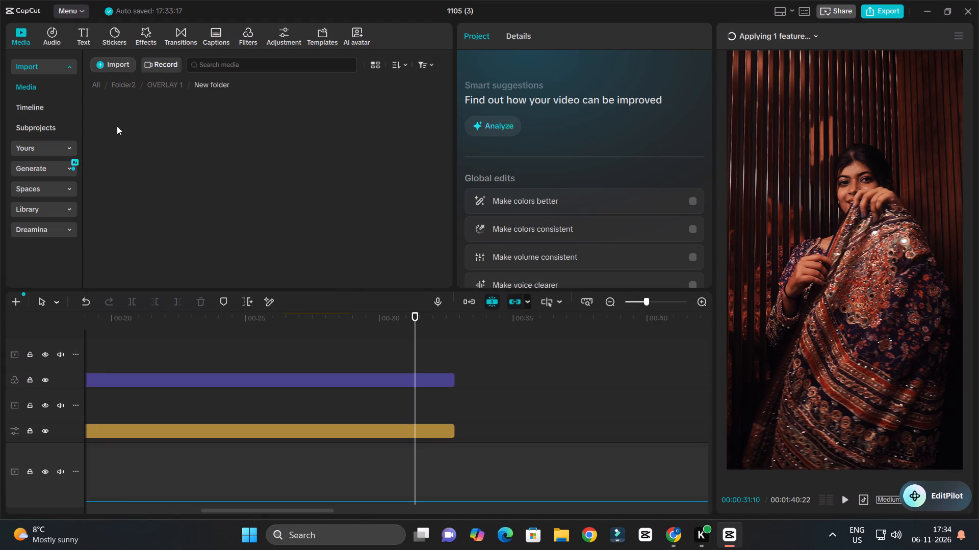
scroll(160, 184, "up", 4)
double_click(298, 117)
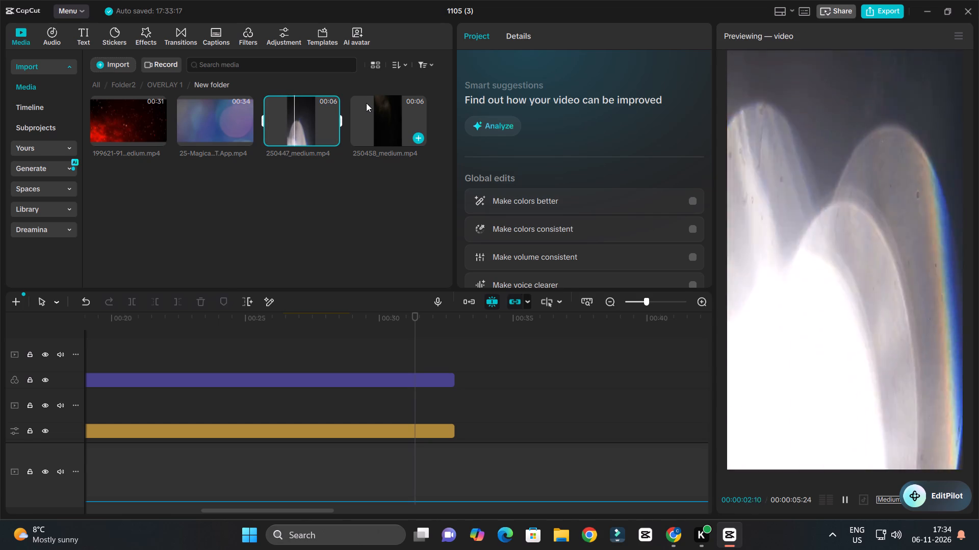
double_click(367, 103)
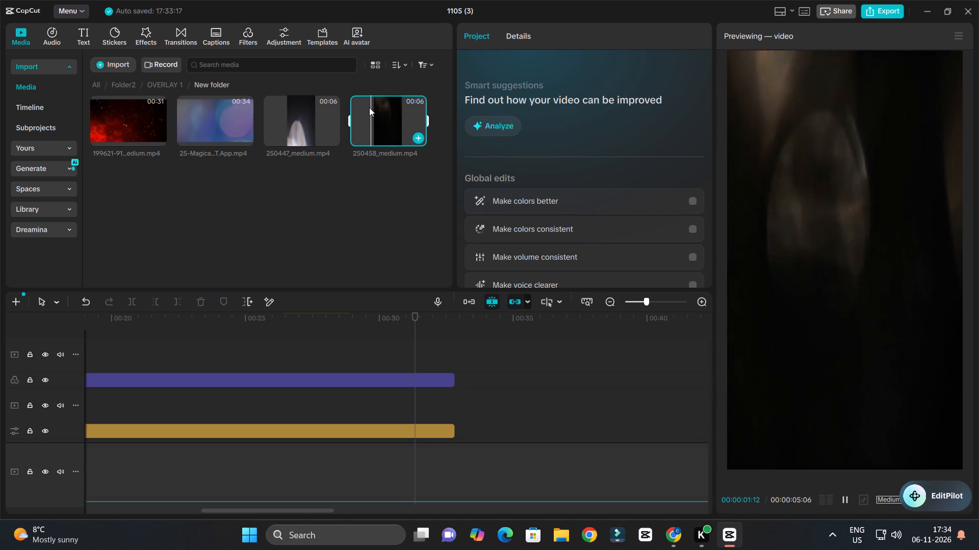
Place 250458_medium.mp4 on the track above the Coast Flash filter, starting at about 25 seconds.
left_click_drag(396, 113, 249, 359)
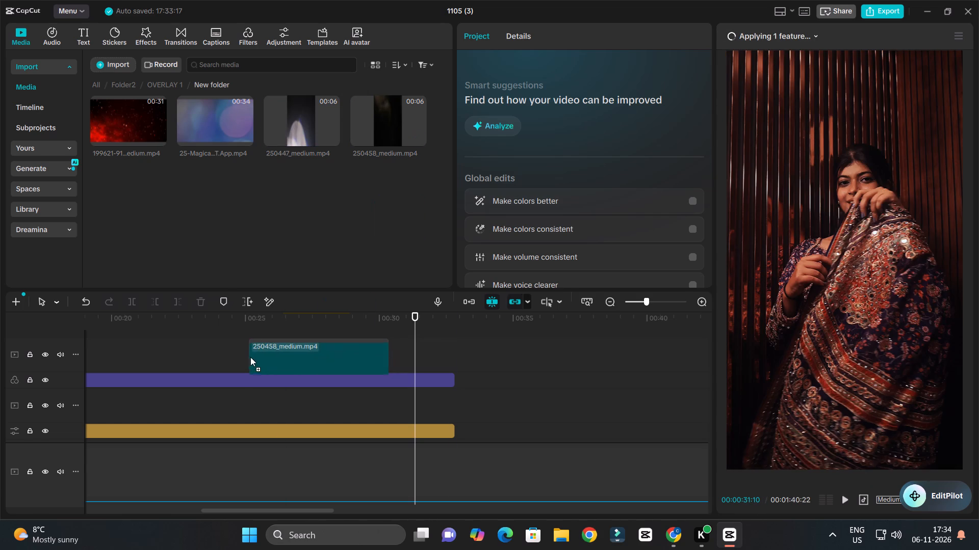
Set the blend mode of the 250458_medium.mp4 overlay clip to Screen.
left_click_drag(252, 325, 286, 346)
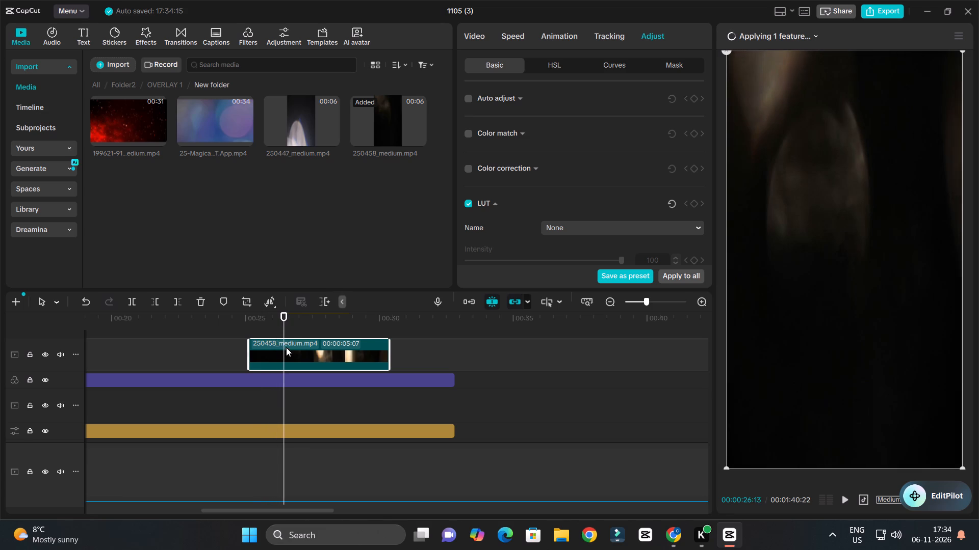
left_click(288, 349)
left_click(583, 231)
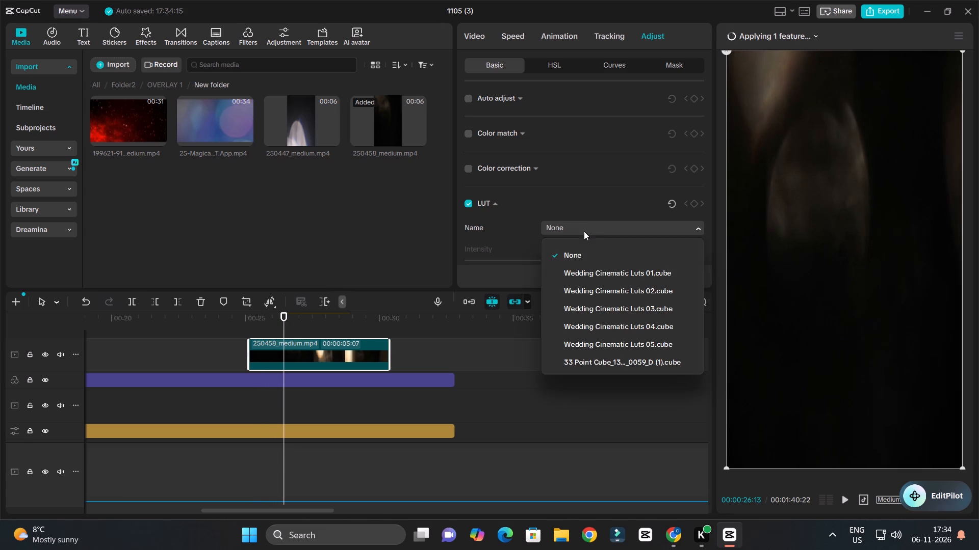
left_click(561, 218)
left_click(476, 34)
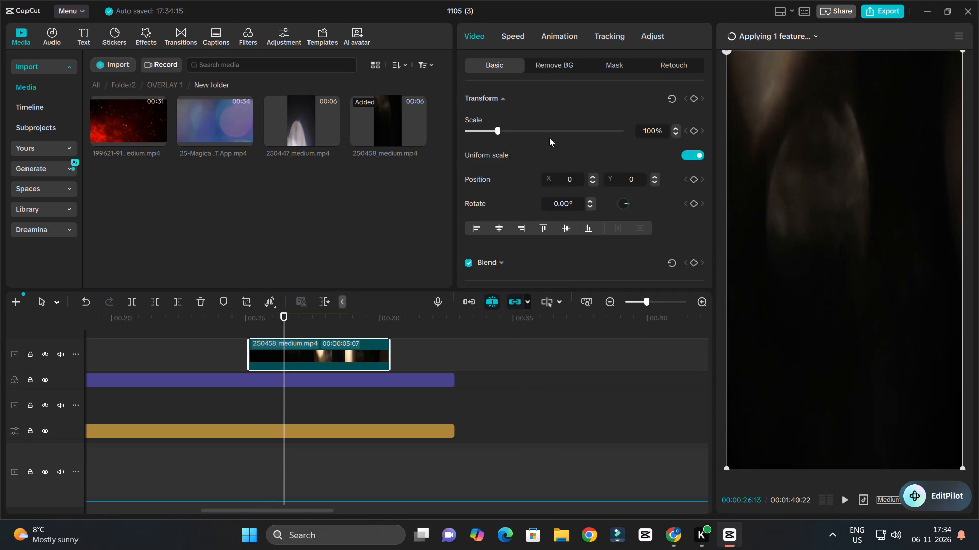
scroll(519, 204, "down", 4)
scroll(503, 161, "up", 1)
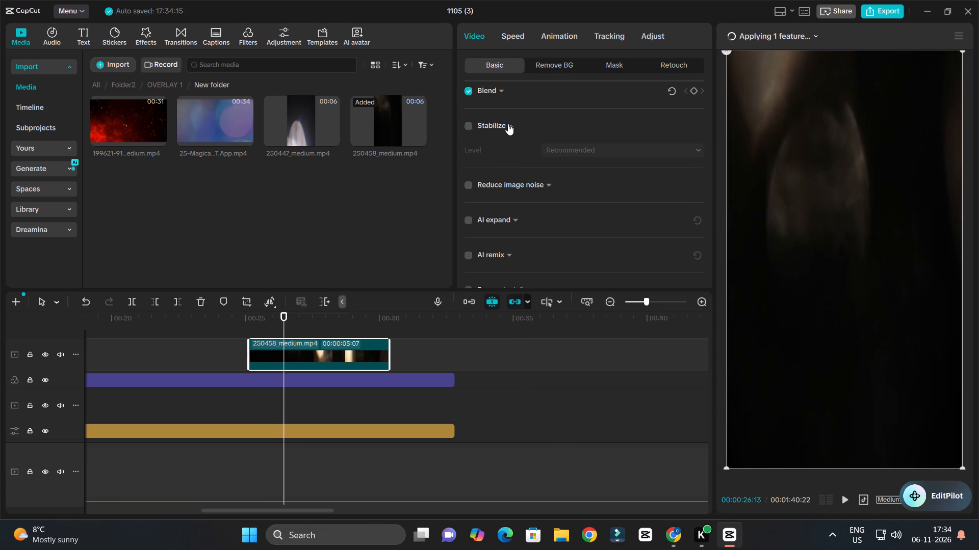
scroll(494, 126, "up", 1)
left_click(498, 150)
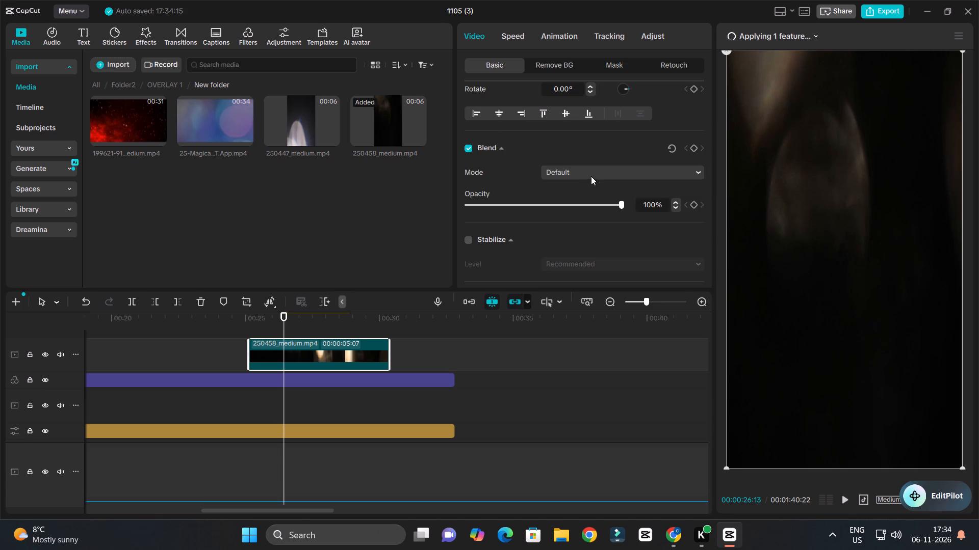
left_click(591, 176)
left_click(583, 241)
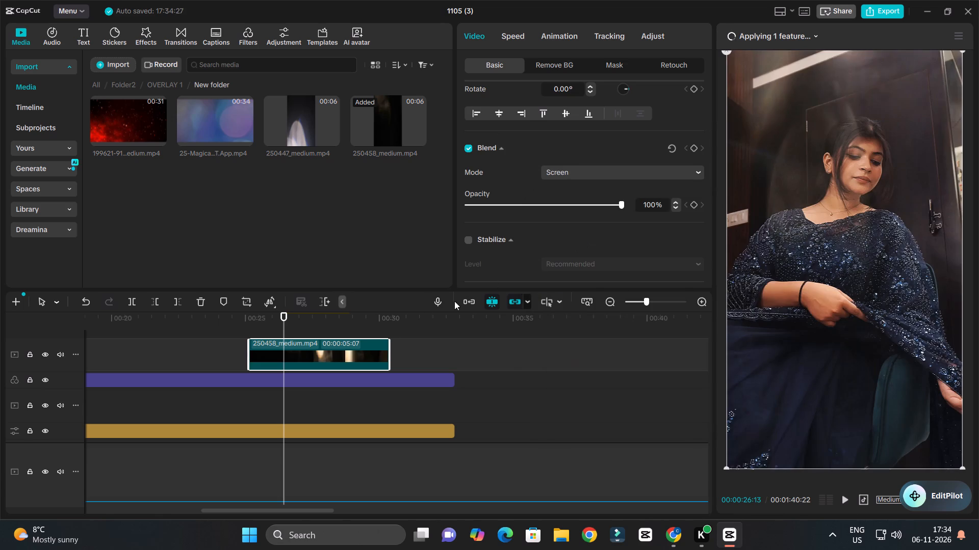
Set the playback speed of the 250458_medium.mp4 overlay clip to 2x.
left_click_drag(289, 323, 281, 336)
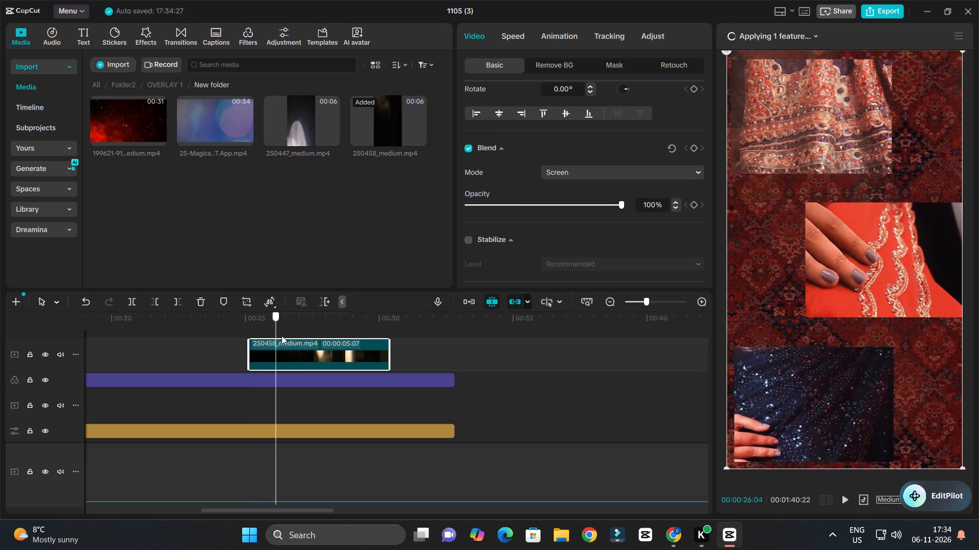
left_click_drag(281, 336, 343, 345)
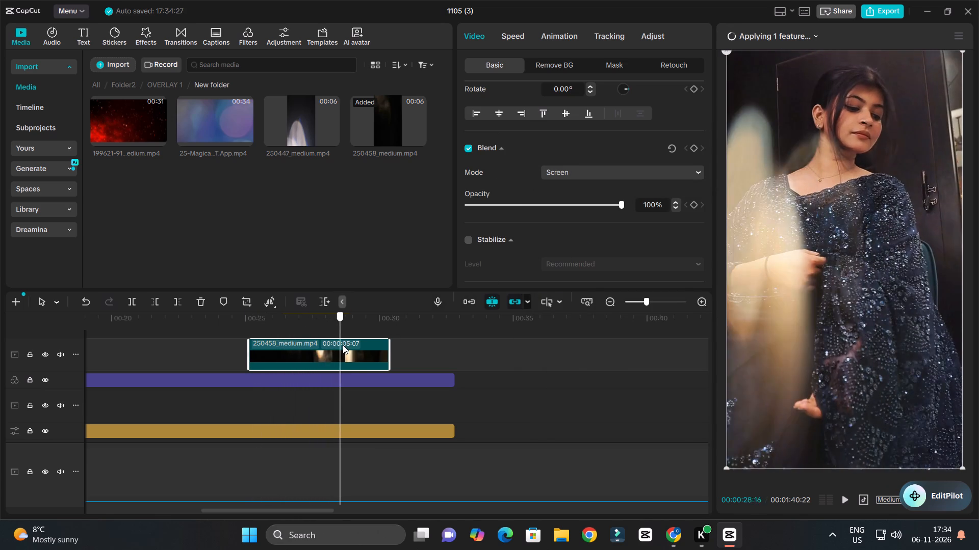
left_click_drag(343, 345, 354, 341)
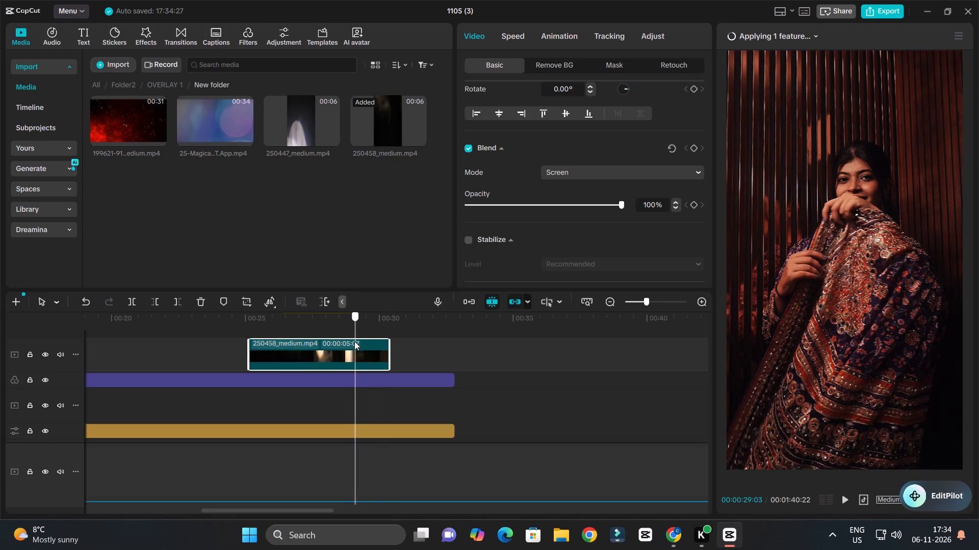
left_click_drag(354, 341, 354, 341)
left_click(352, 347)
key("ctrl+r")
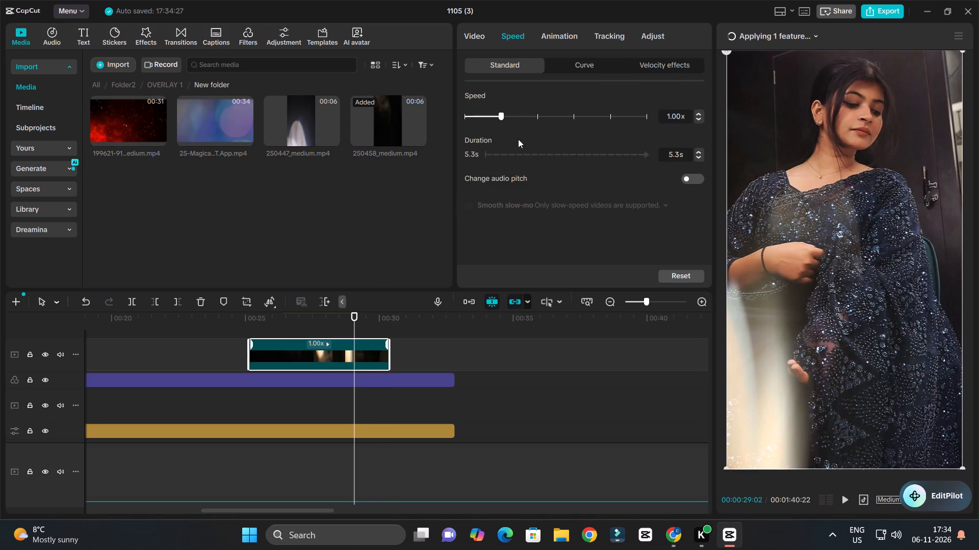
left_click(536, 116)
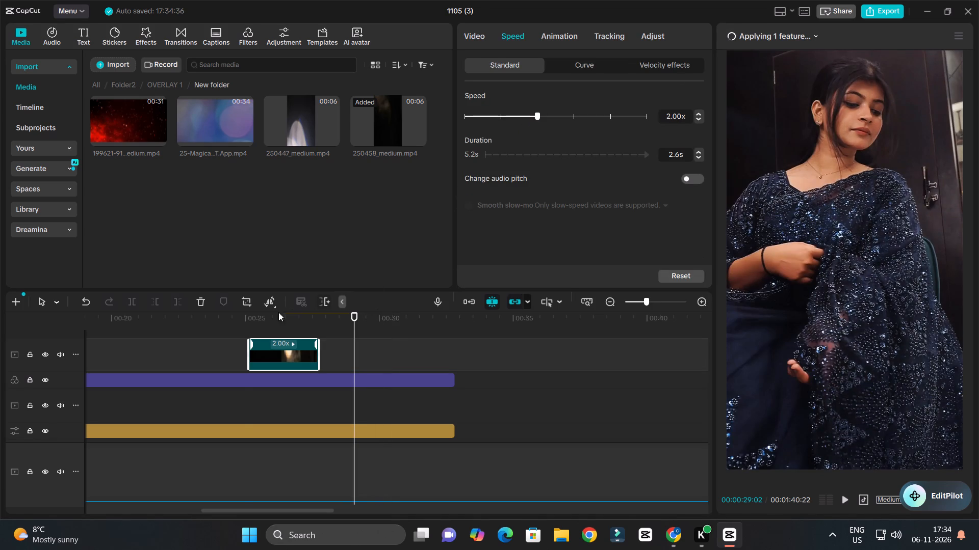
Play back the timeline from about 25 seconds to check the sped-up light leak overlay.
left_click(244, 324)
key("space")
scroll(278, 331, "up", 5, "ctrl")
scroll(278, 331, "down", 4, "ctrl")
scroll(278, 331, "up", 2, "ctrl")
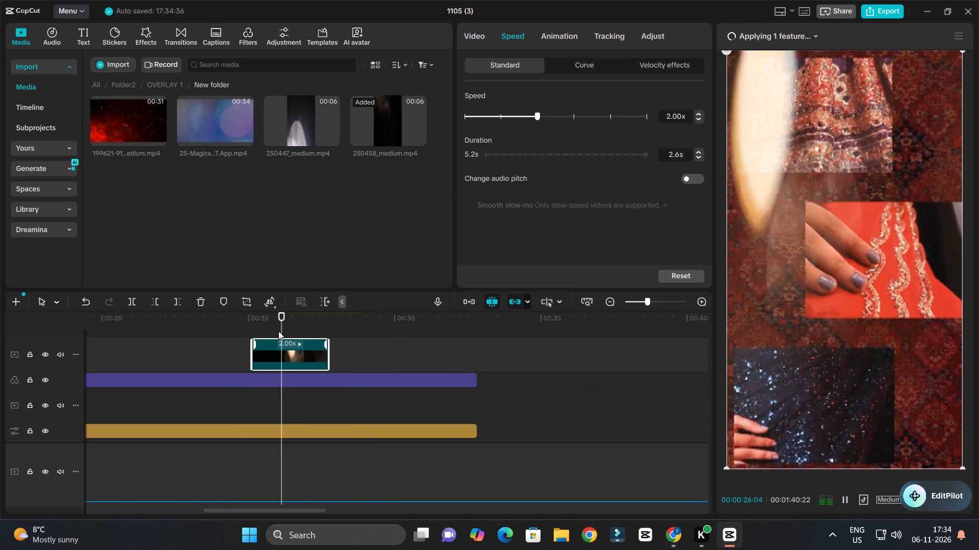
scroll(278, 331, "up", 6, "ctrl")
key("space")
scroll(284, 350, "down", 6, "ctrl")
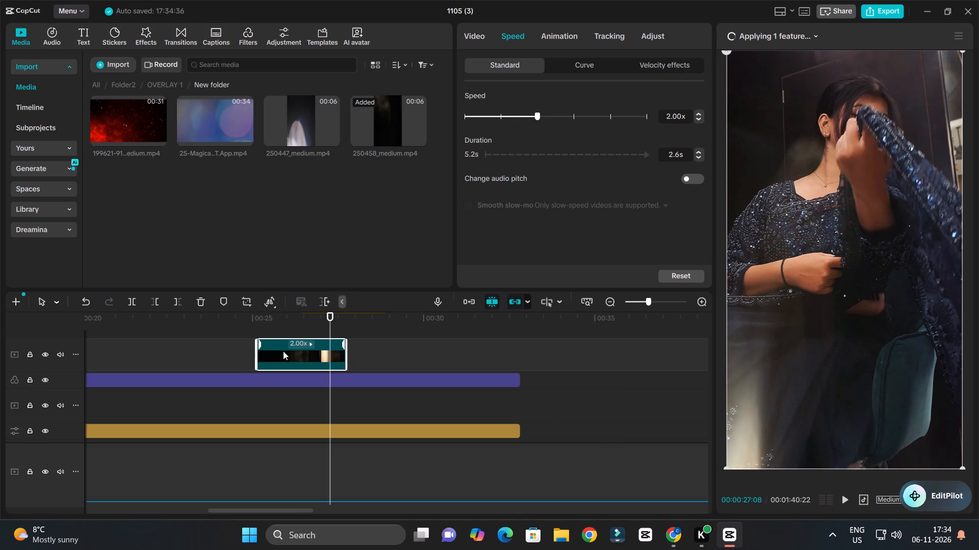
Move the 250458_medium.mp4 overlay clip earlier on its track so it starts at about 14 seconds.
left_click_drag(295, 353, 142, 355)
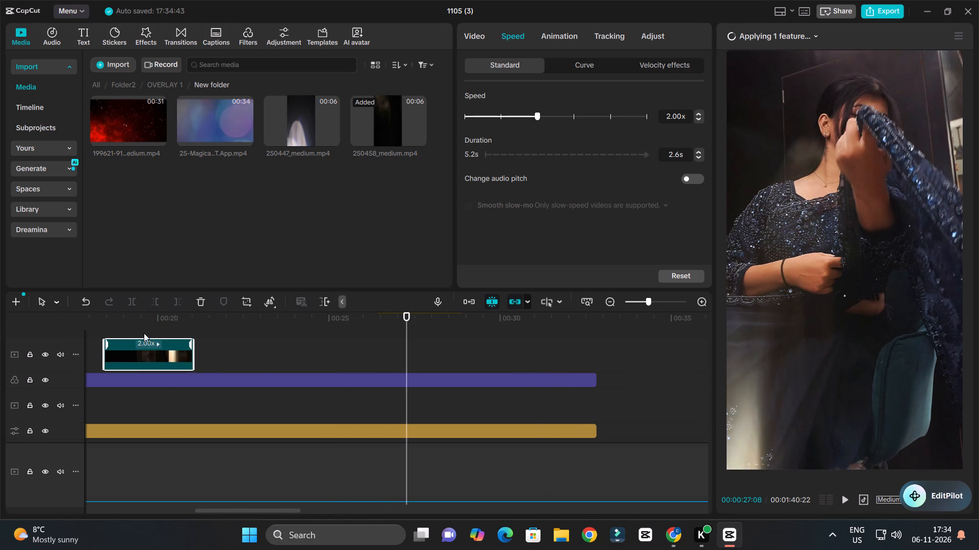
left_click_drag(135, 322, 13, 317)
key("space")
scroll(143, 335, "down", 8, "ctrl")
key("space")
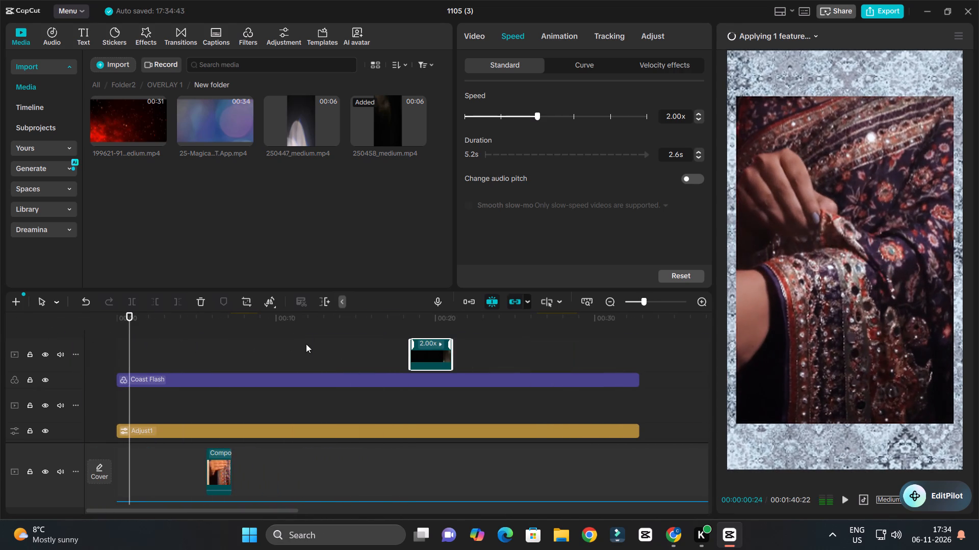
left_click_drag(426, 349, 360, 354)
Set the opacity of the 250458_medium.mp4 overlay to 44% and play back the result.
left_click_drag(340, 326, 349, 325)
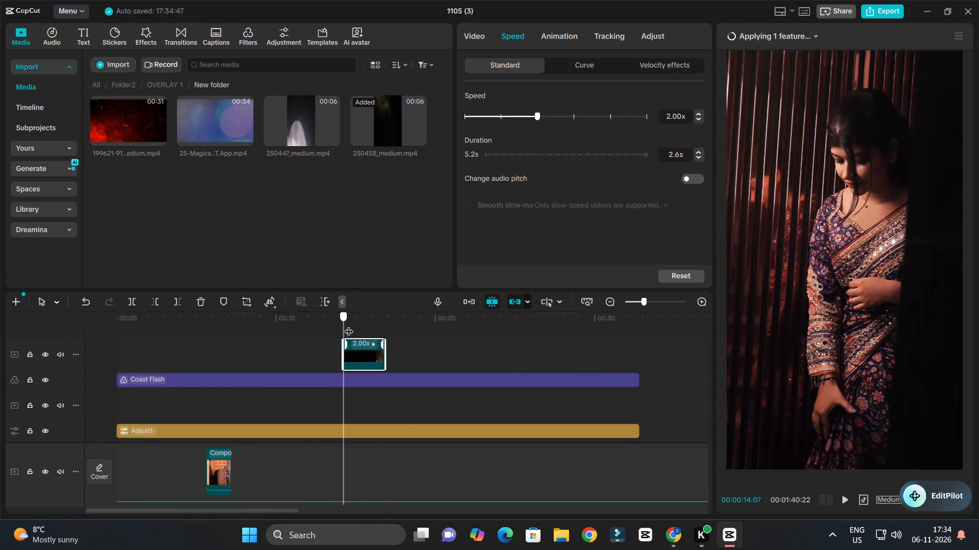
left_click_drag(349, 325, 370, 347)
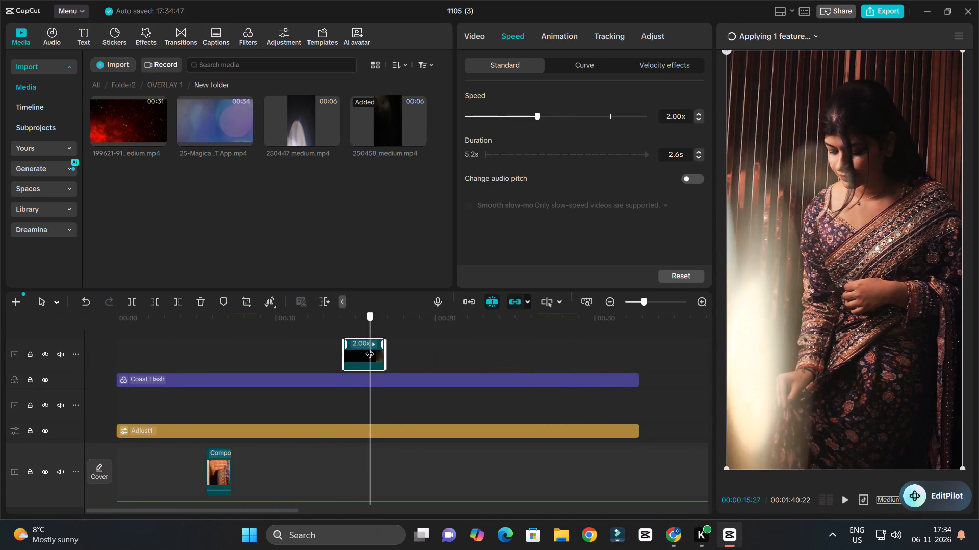
left_click_drag(370, 347, 369, 347)
left_click(368, 347)
left_click(471, 36)
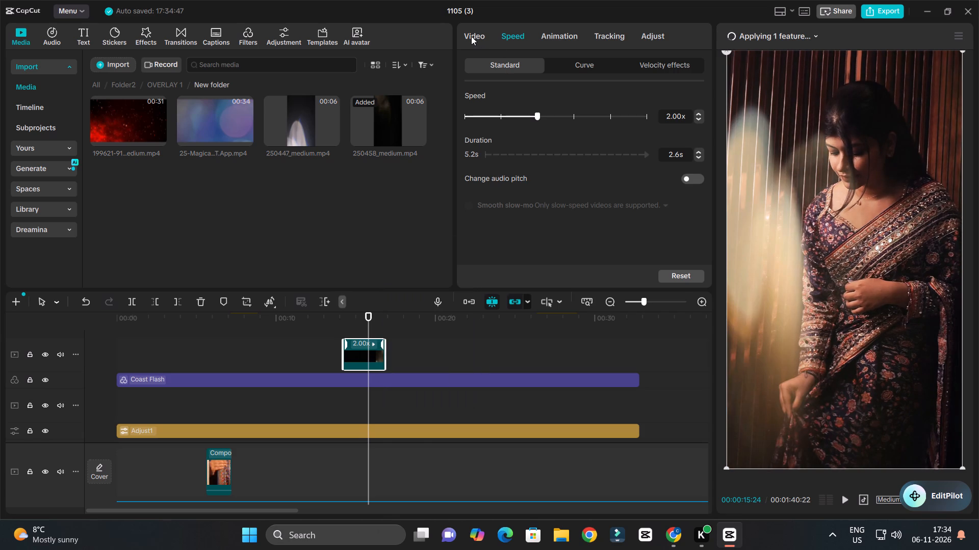
scroll(508, 143, "down", 2)
left_click_drag(554, 205, 520, 208)
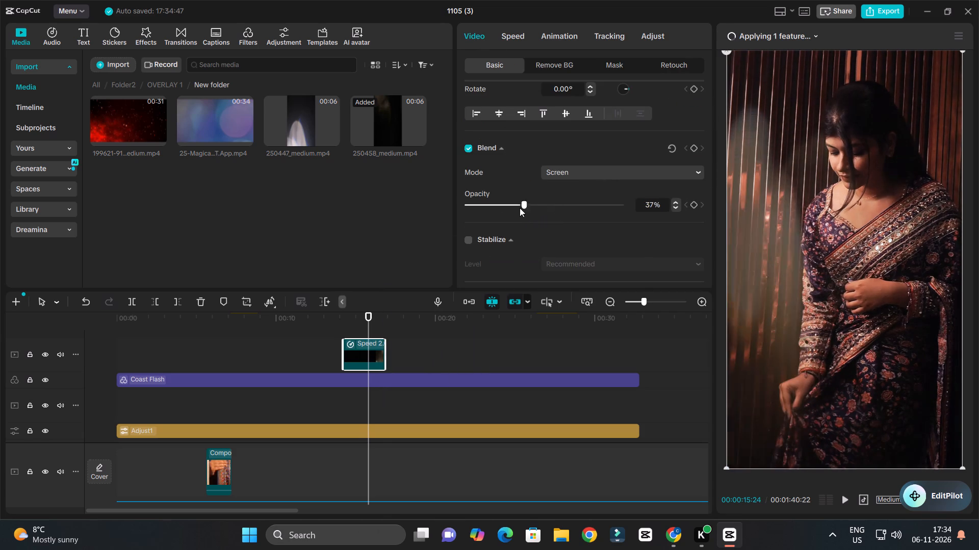
left_click_drag(520, 208, 534, 210)
key("space")
scroll(438, 345, "up", 9, "ctrl")
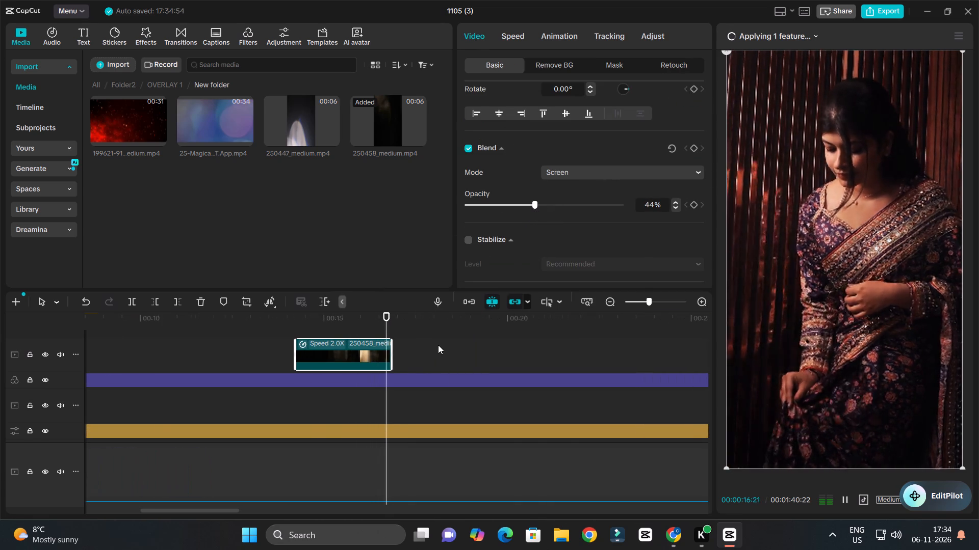
key("space")
scroll(385, 349, "down", 7, "ctrl")
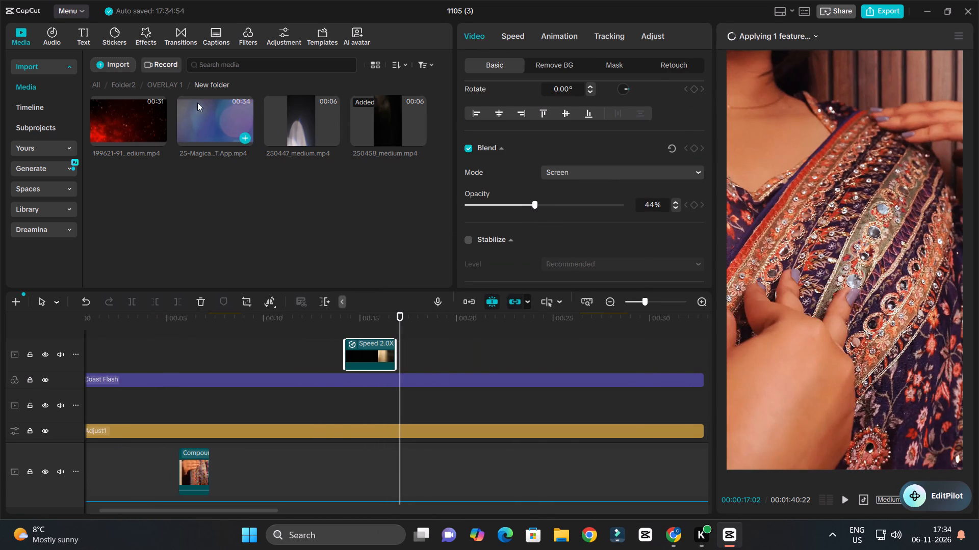
Browse the imported media to Folder2 > RS-free-prism-bokeh- and preview Abstract_Aurora_1.mp4, Abstract_Aurora_2.mp4 and Abstract_Aurora_3.mp4.
left_click(94, 82)
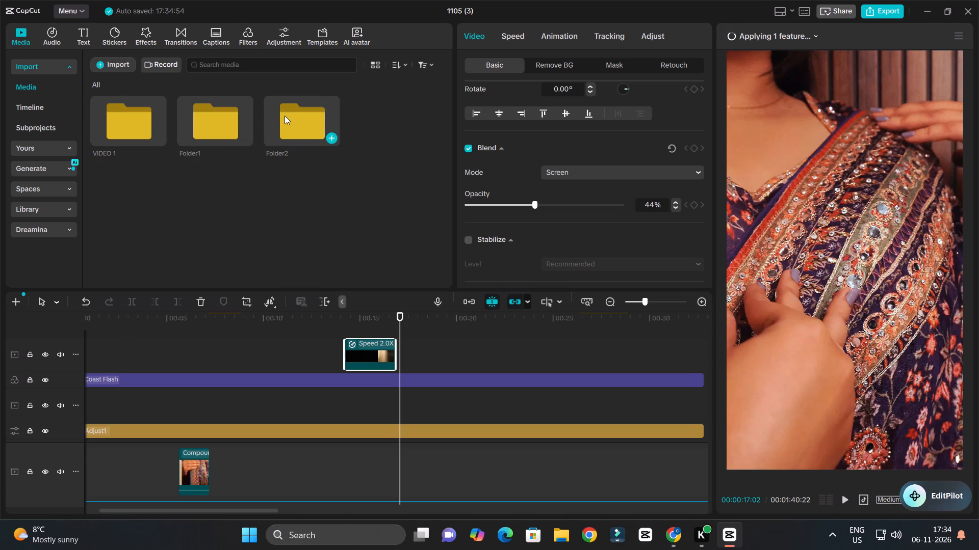
double_click(285, 116)
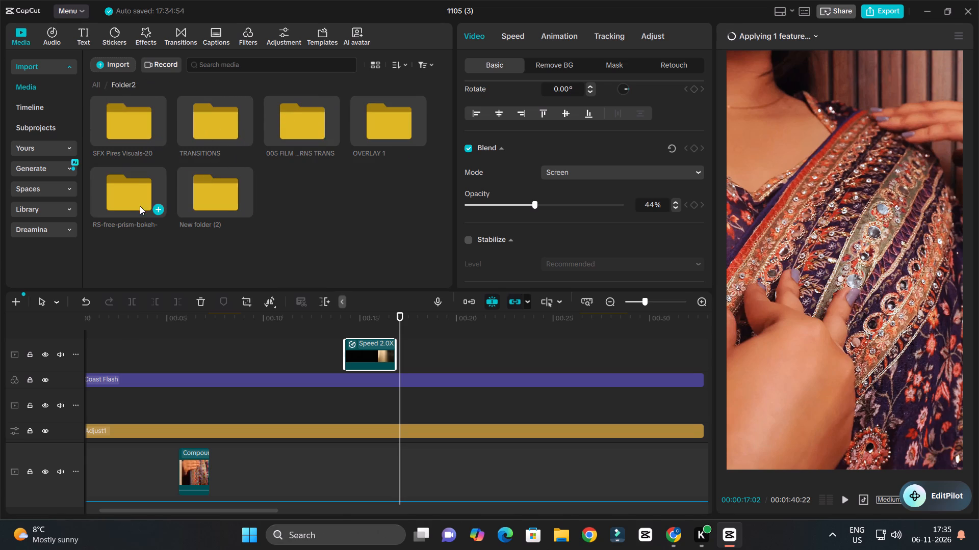
double_click(141, 198)
double_click(233, 118)
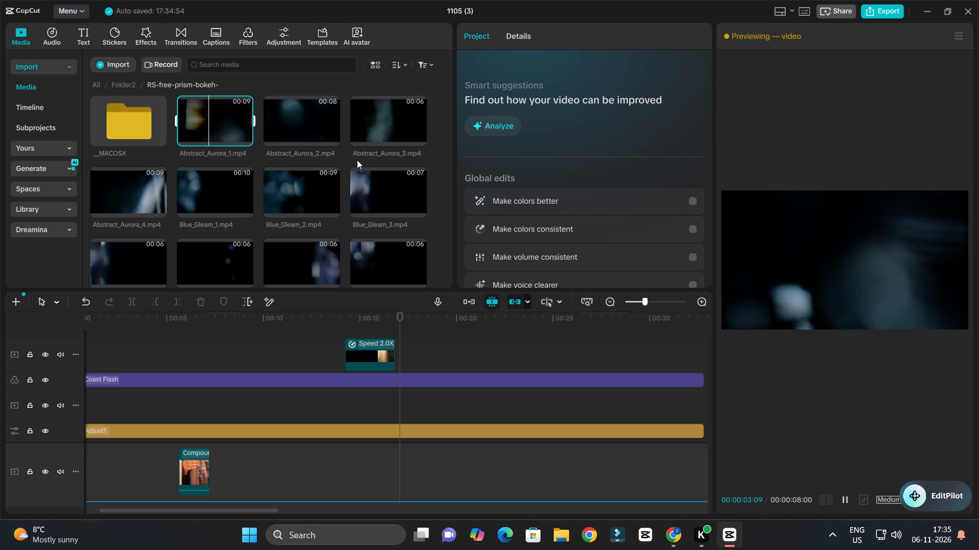
double_click(303, 117)
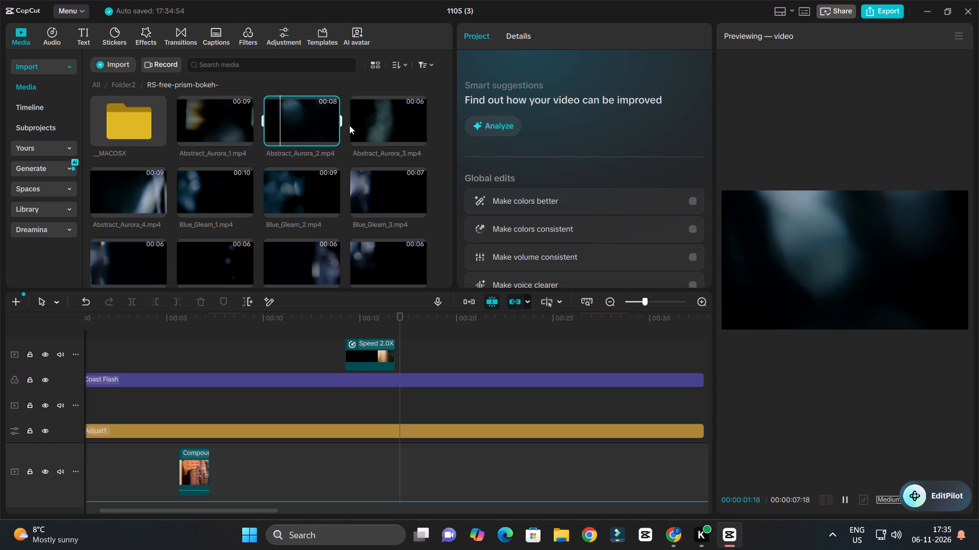
double_click(365, 125)
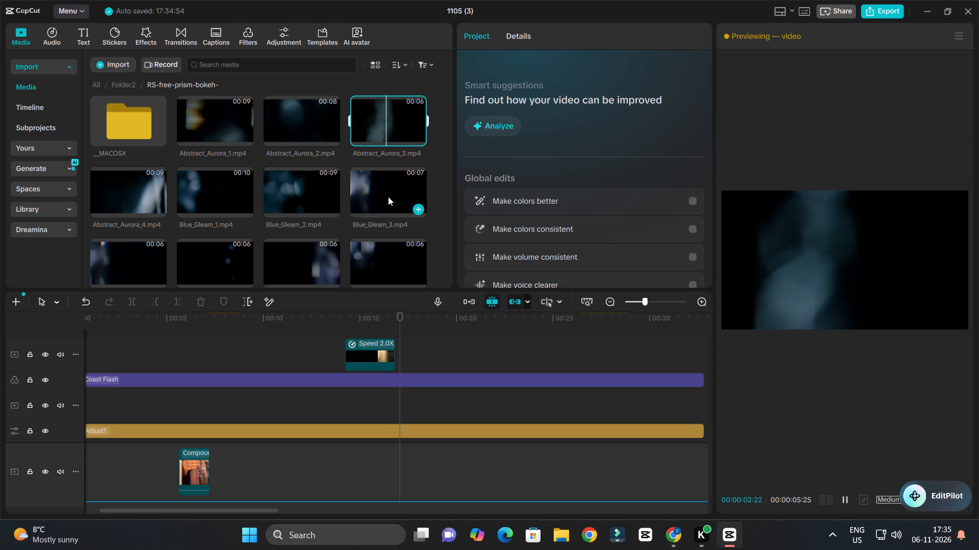
Place Abstract_Aurora_3.mp4 on the overlay track above the Coast Flash filter, starting at about 18 seconds.
left_click_drag(394, 125, 426, 358)
left_click_drag(424, 317, 439, 328)
left_click(456, 350)
Scale the Abstract_Aurora_3.mp4 overlay to 385% so it fills the vertical frame.
left_click_drag(726, 324, 709, 348)
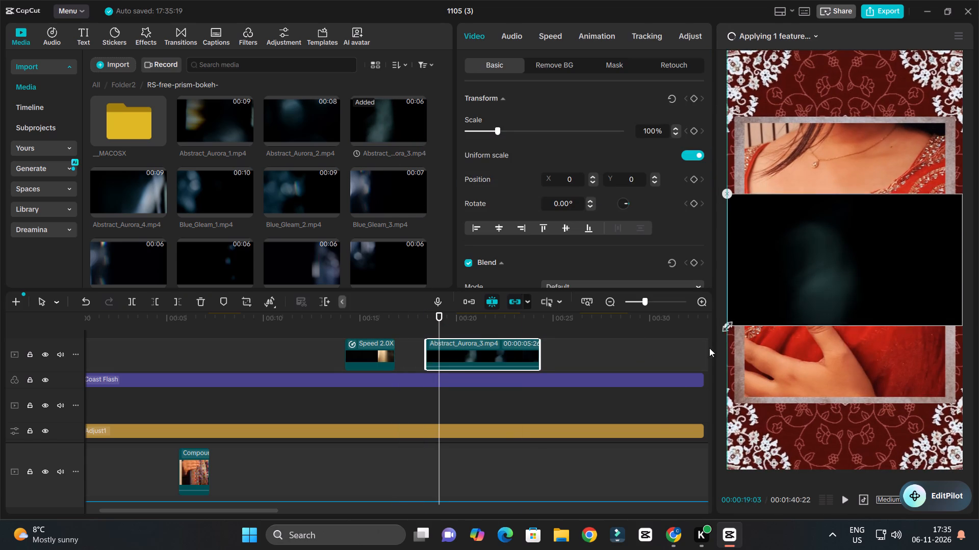
left_click_drag(709, 348, 350, 549)
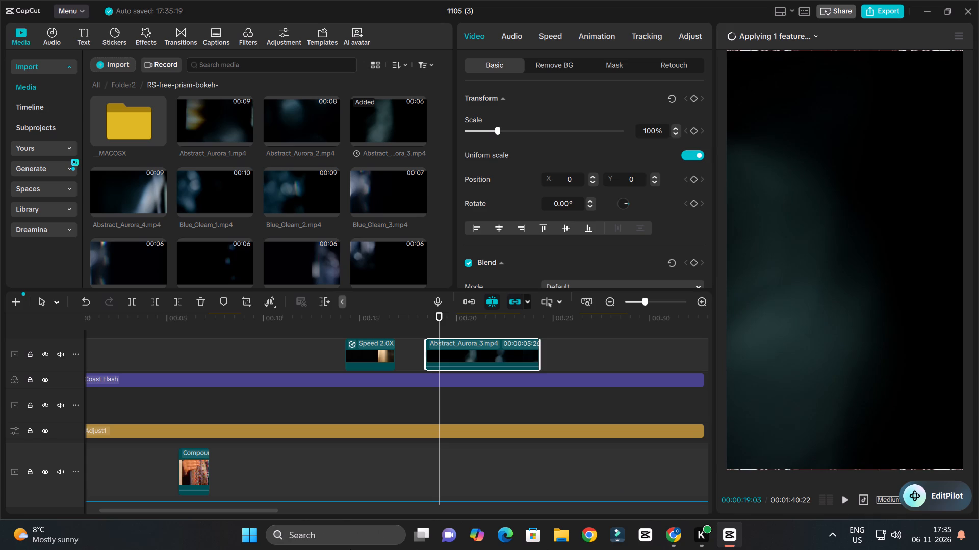
left_click_drag(350, 549, 196, 532)
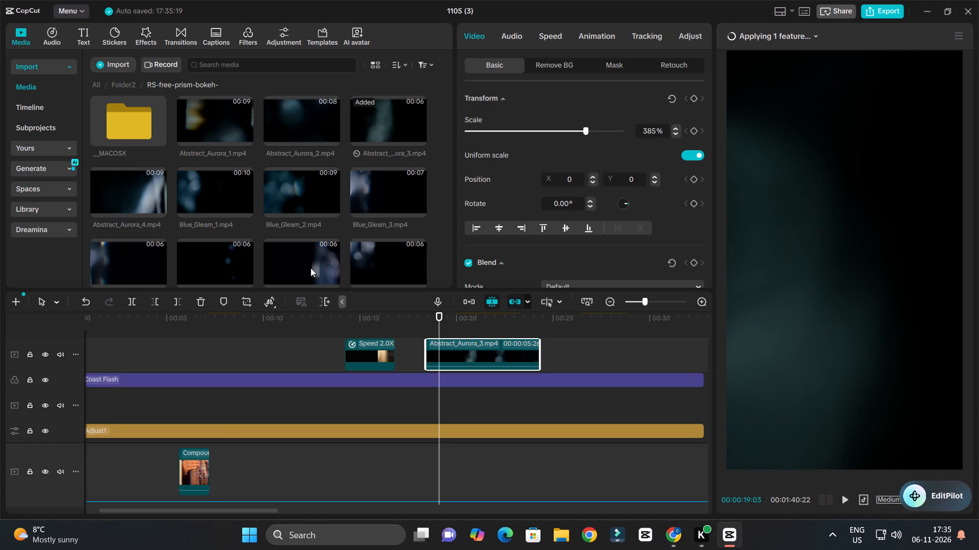
Set the blend mode of the Abstract_Aurora_3.mp4 overlay to Screen and check it over the footage.
scroll(526, 271, "down", 1)
left_click(604, 236)
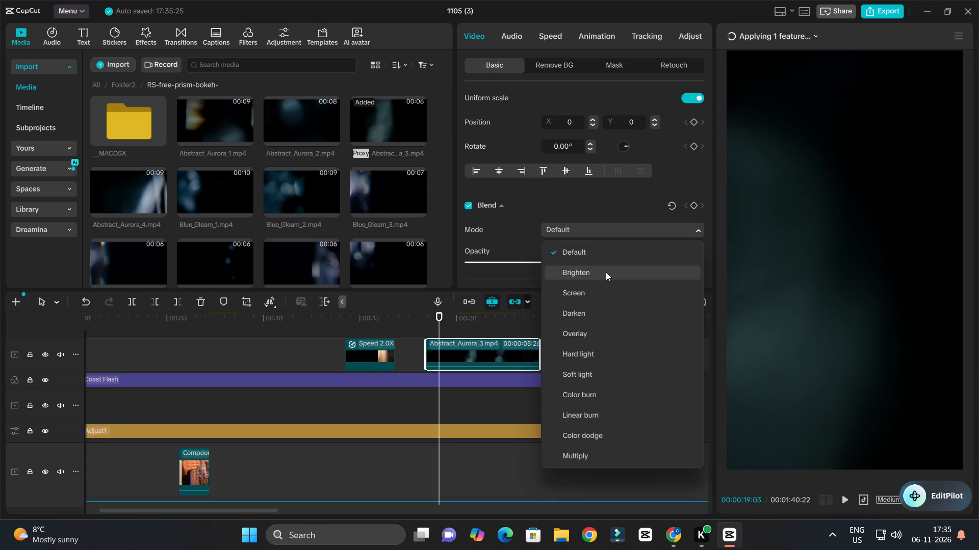
left_click(606, 293)
left_click_drag(419, 328, 453, 336)
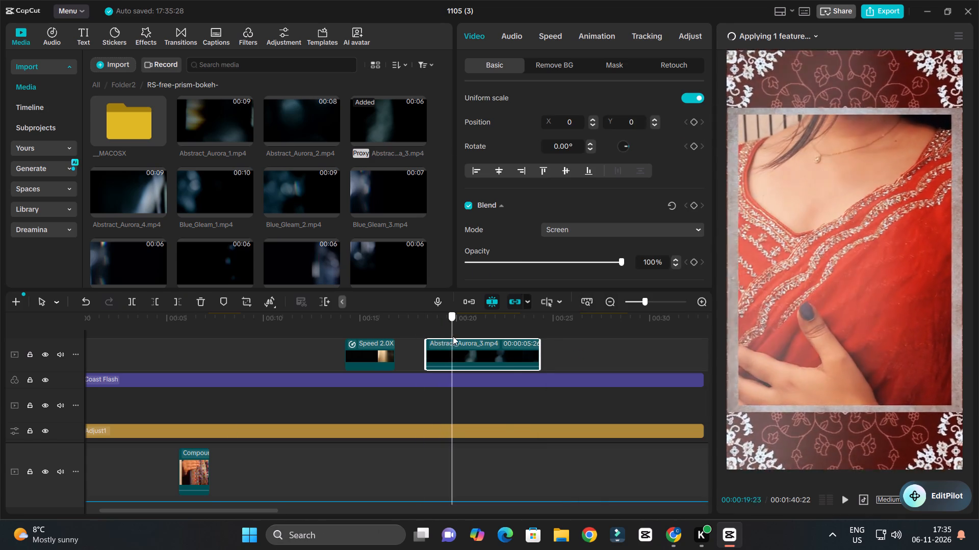
left_click_drag(453, 336, 474, 351)
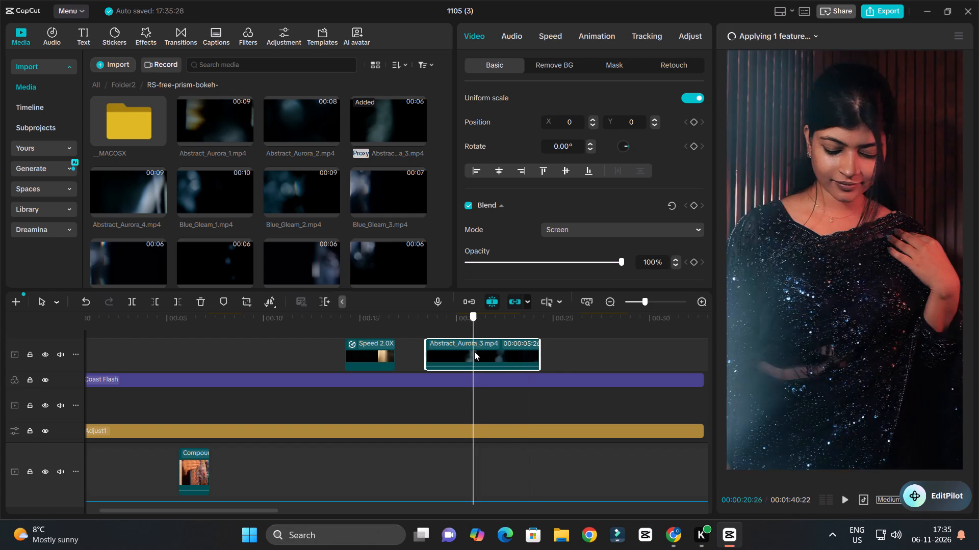
left_click_drag(474, 351, 601, 361)
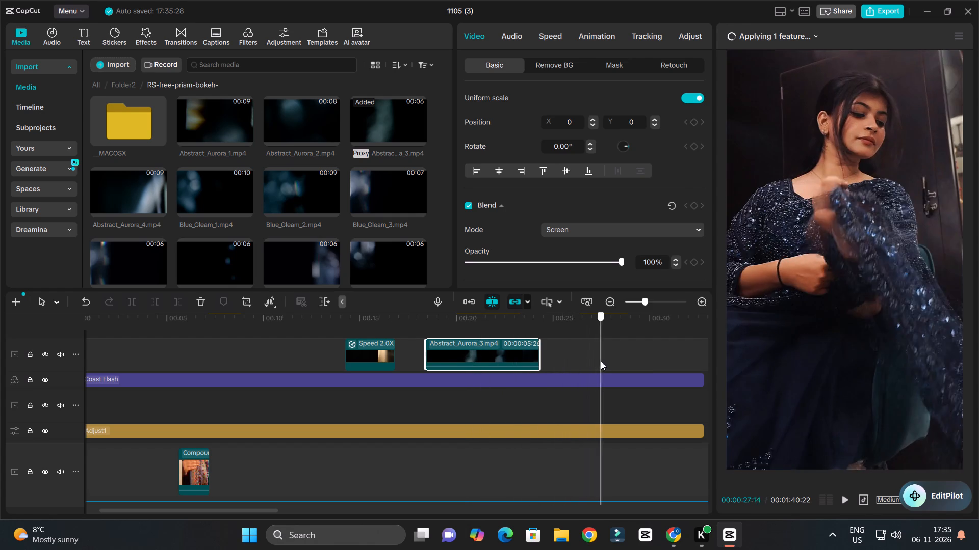
left_click_drag(601, 361, 458, 348)
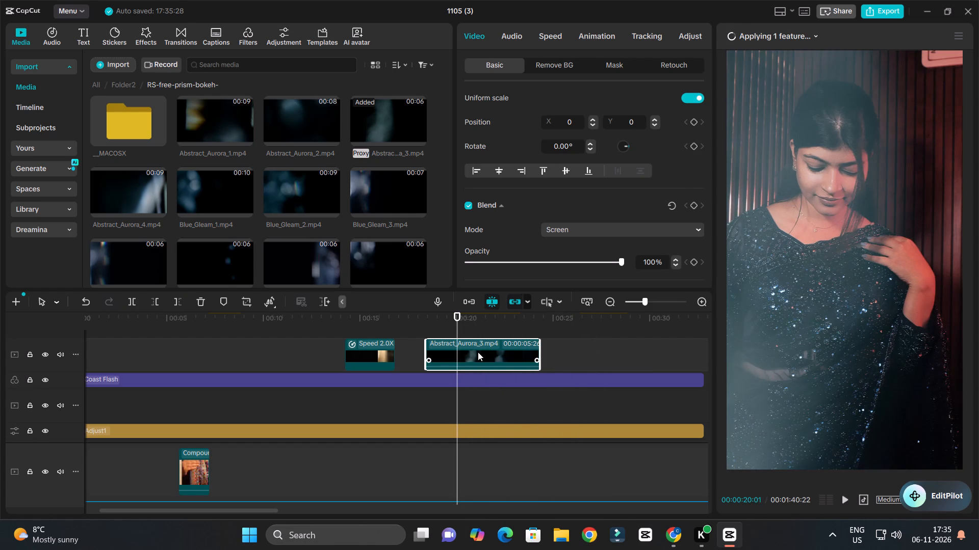
Turn the Abstract_Aurora_3.mp4 overlay into a compound clip and open it for editing.
left_click(478, 352)
left_click(459, 359)
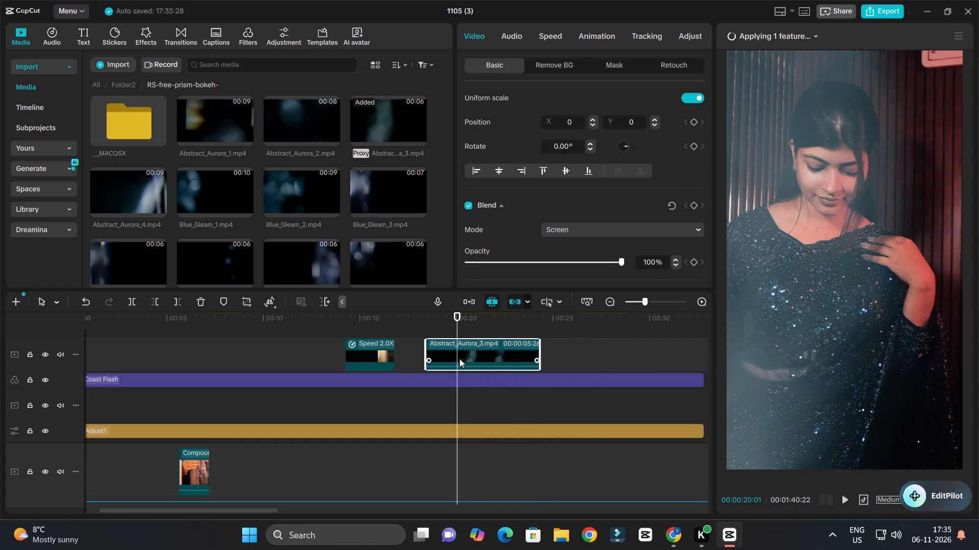
key("alt+n")
double_click(459, 359)
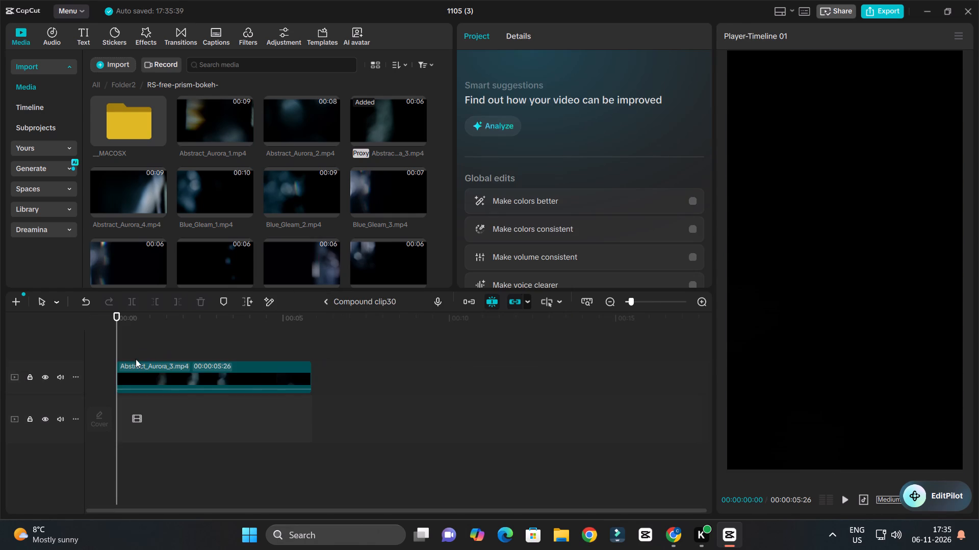
Browse the trending clips in the stock library for a background to use inside the compound clip.
left_click(35, 214)
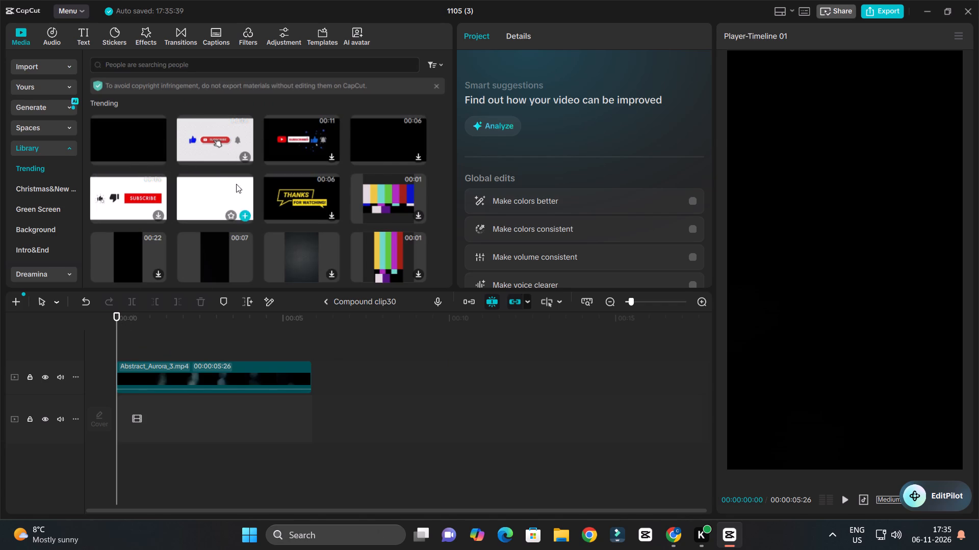
scroll(265, 204, "down", 5)
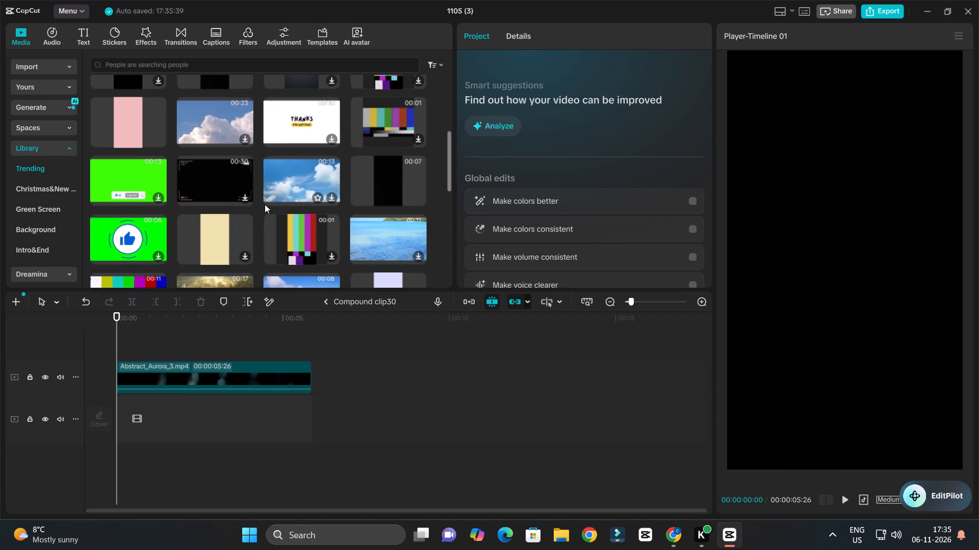
scroll(265, 204, "down", 1)
scroll(222, 191, "down", 3)
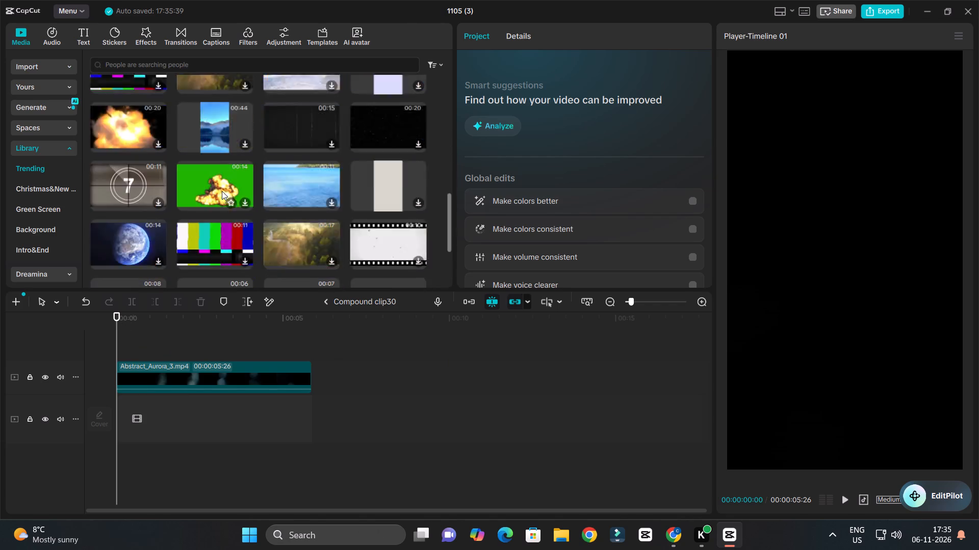
scroll(222, 191, "down", 8)
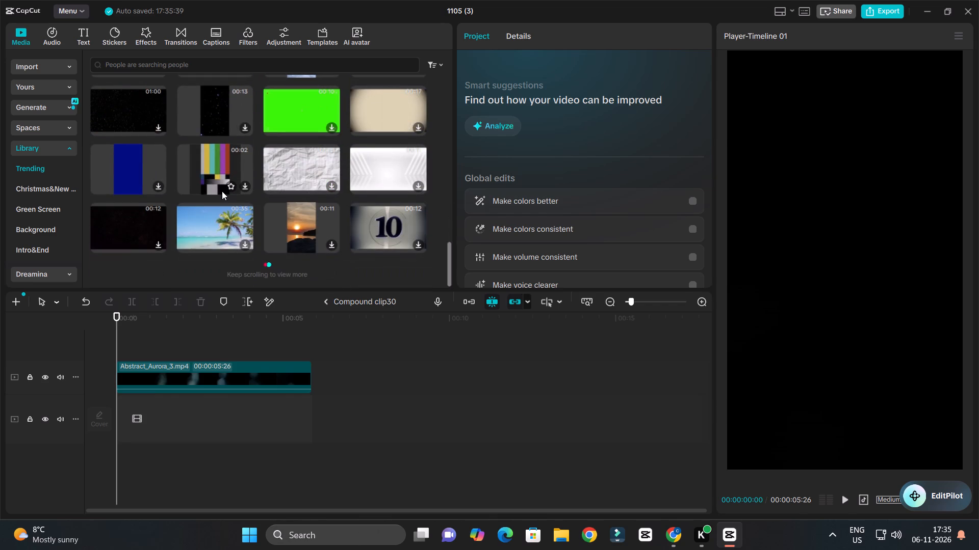
scroll(222, 191, "down", 2)
scroll(222, 191, "up", 9)
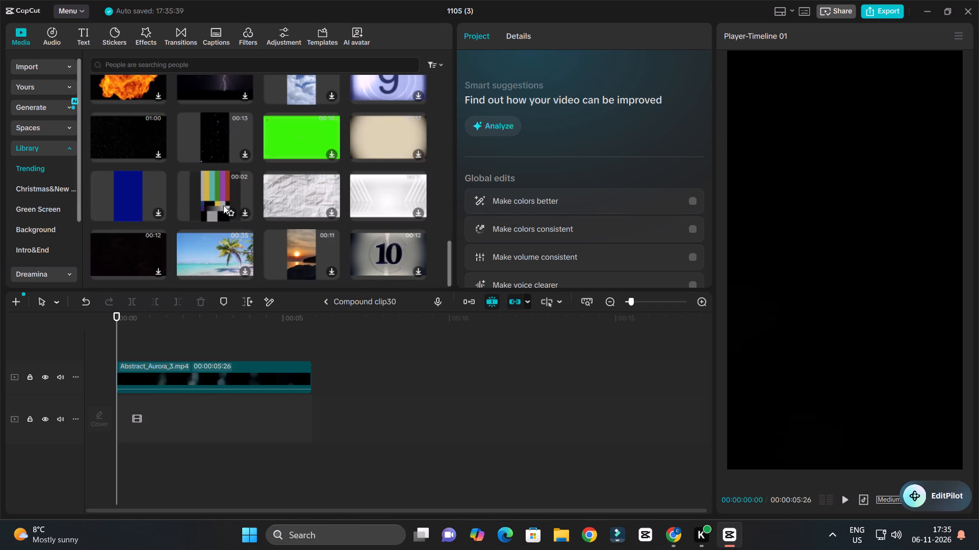
scroll(245, 204, "up", 12)
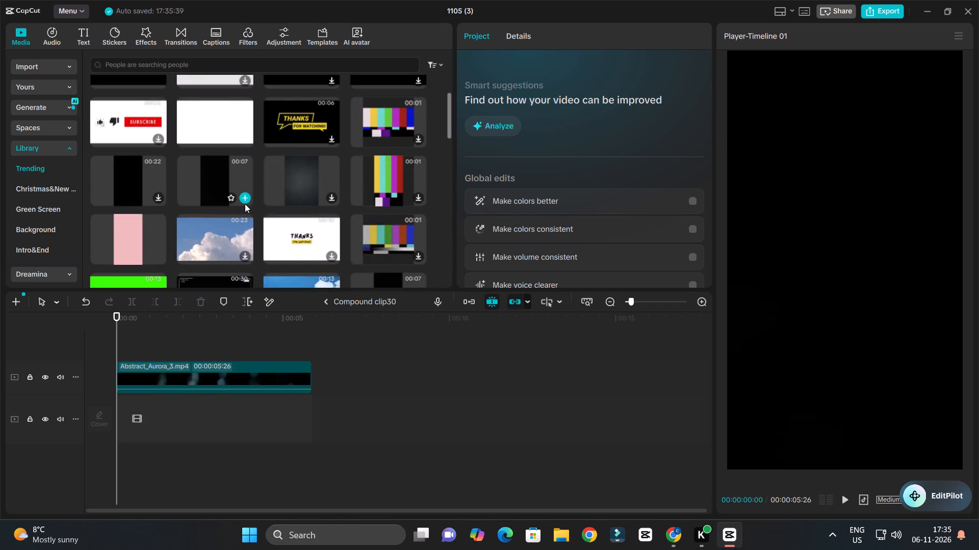
scroll(245, 204, "up", 3)
scroll(245, 204, "down", 4)
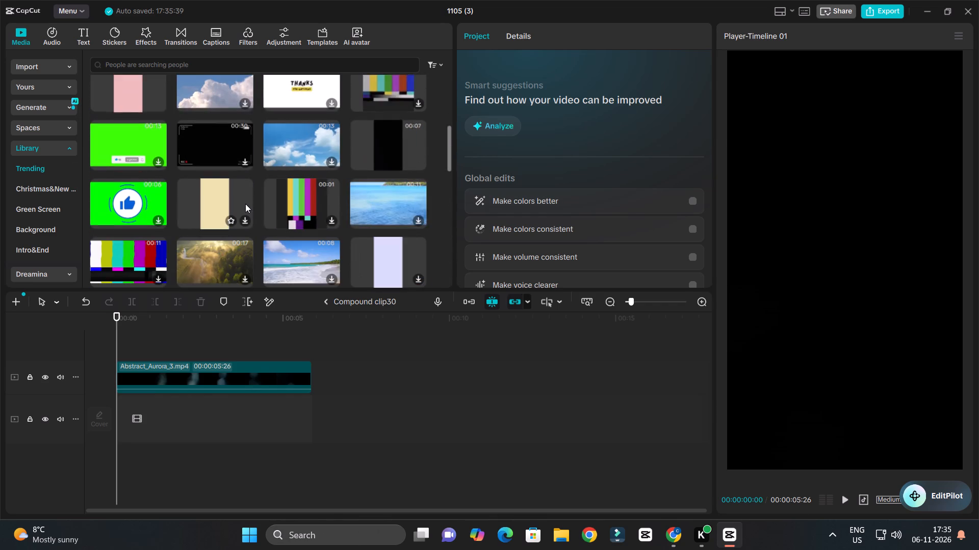
scroll(245, 204, "down", 4)
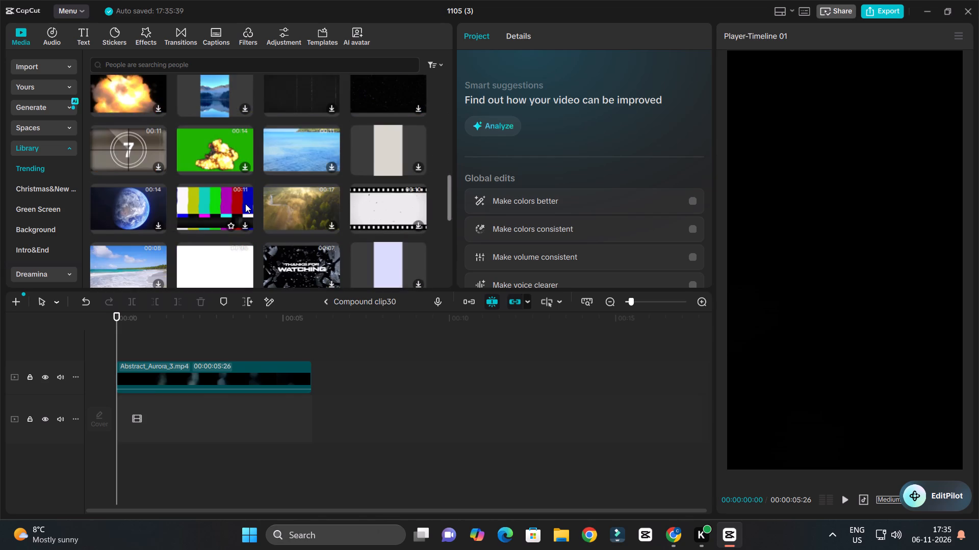
scroll(245, 204, "down", 5)
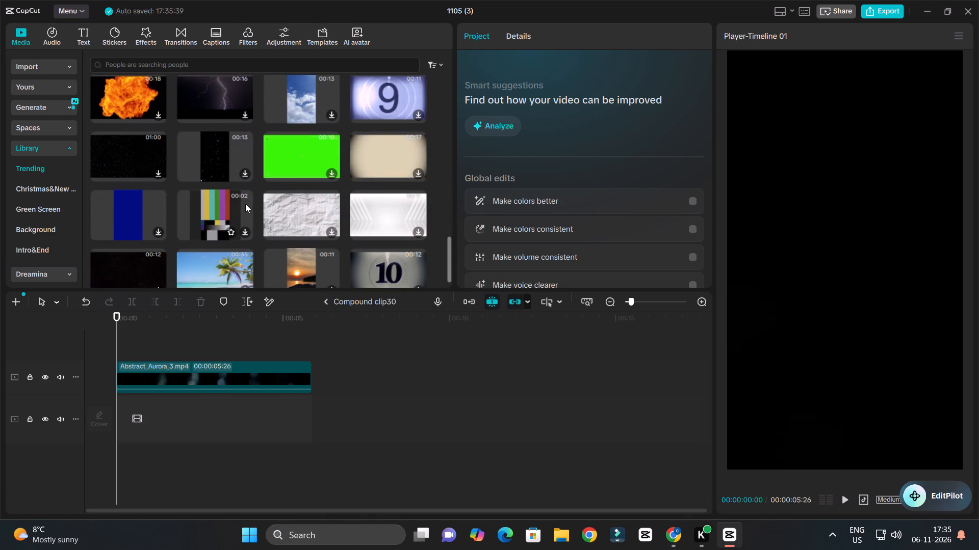
scroll(245, 204, "down", 2)
scroll(245, 204, "up", 4)
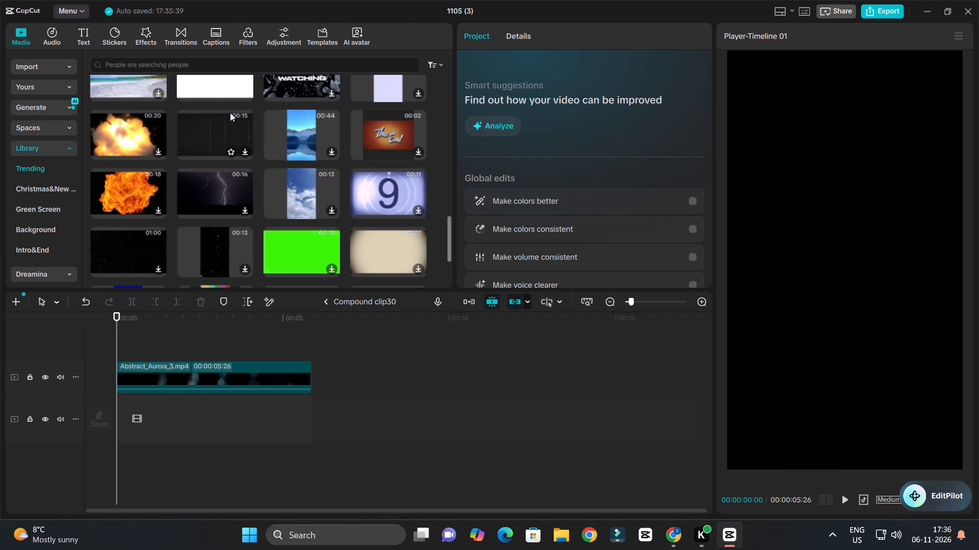
Search the stock library for "red" and look through the clips for a suitable red background.
left_click(148, 60)
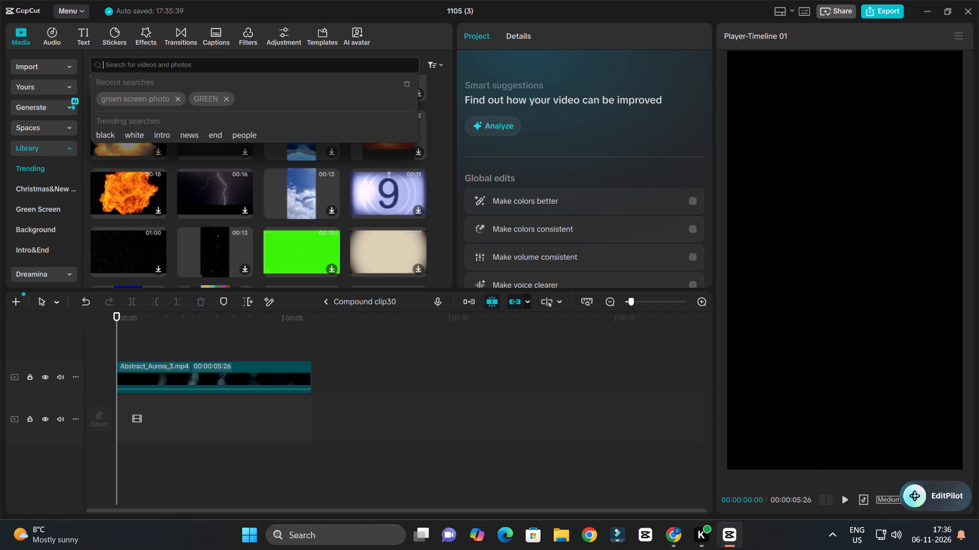
type("red")
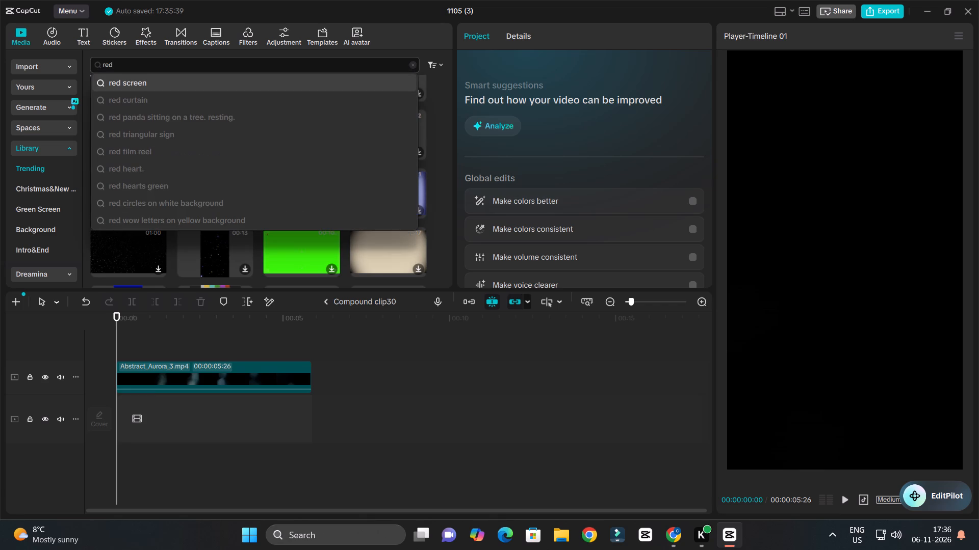
key("Return")
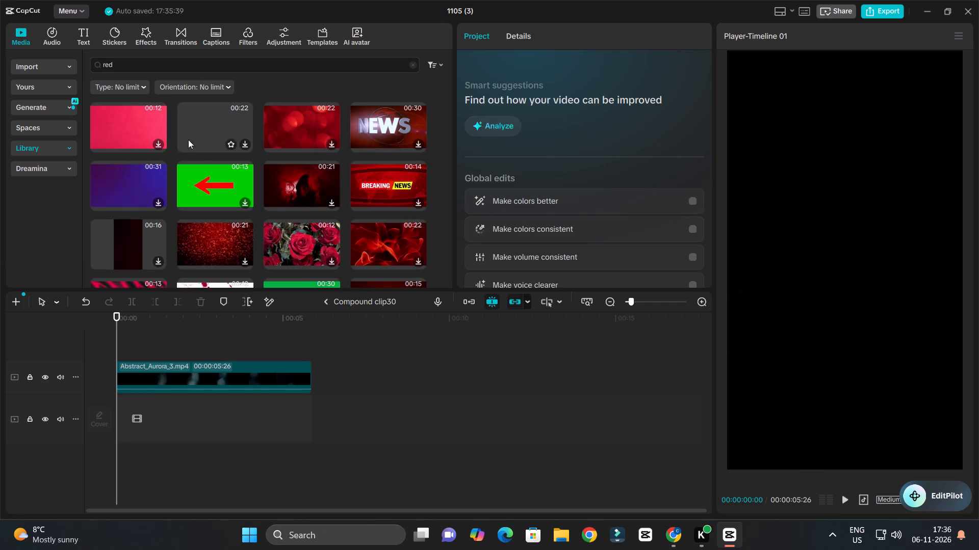
scroll(284, 153, "down", 1)
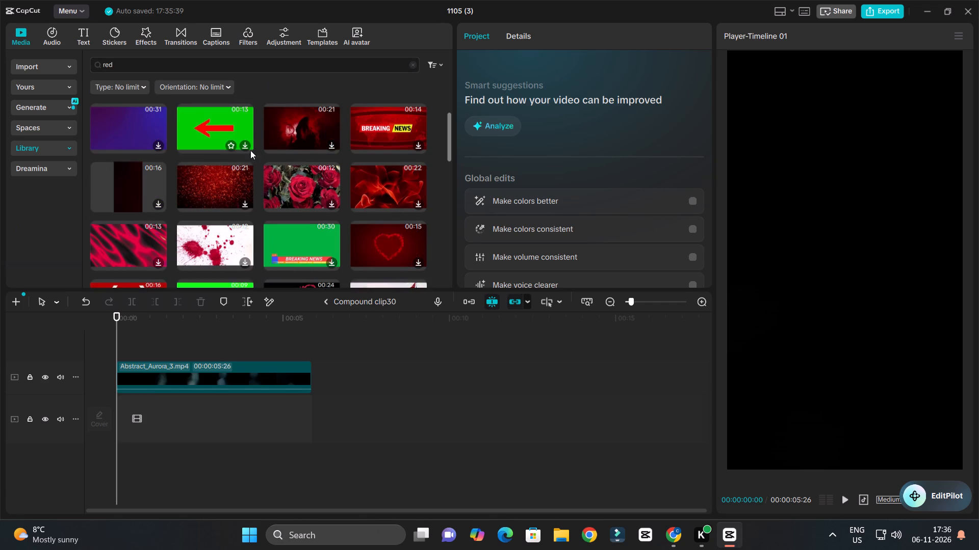
scroll(261, 152, "down", 3)
scroll(297, 173, "down", 1)
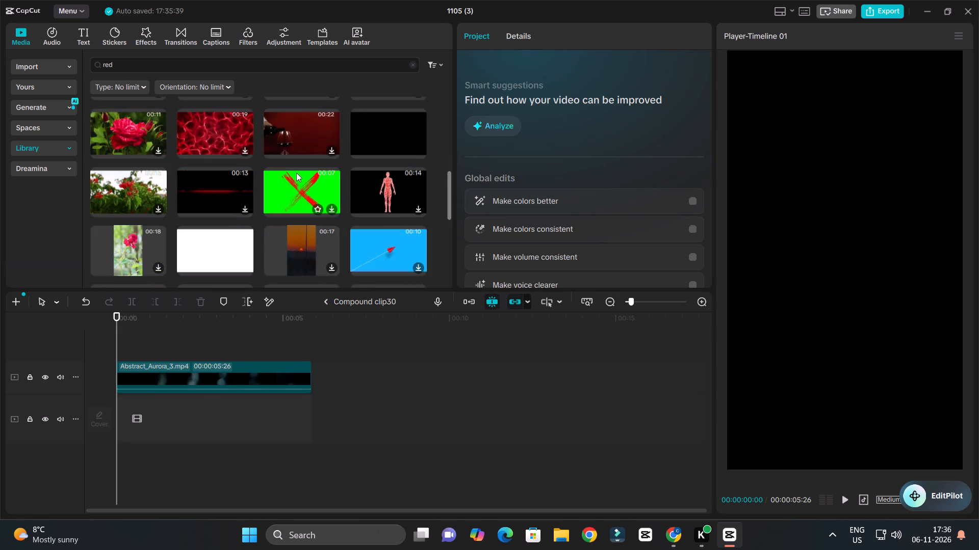
scroll(284, 162, "down", 5)
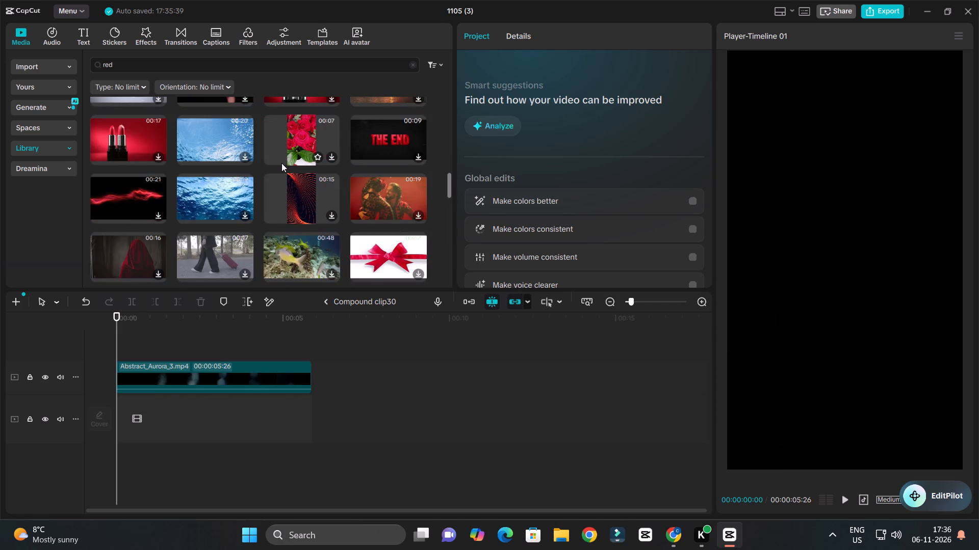
scroll(281, 163, "down", 5)
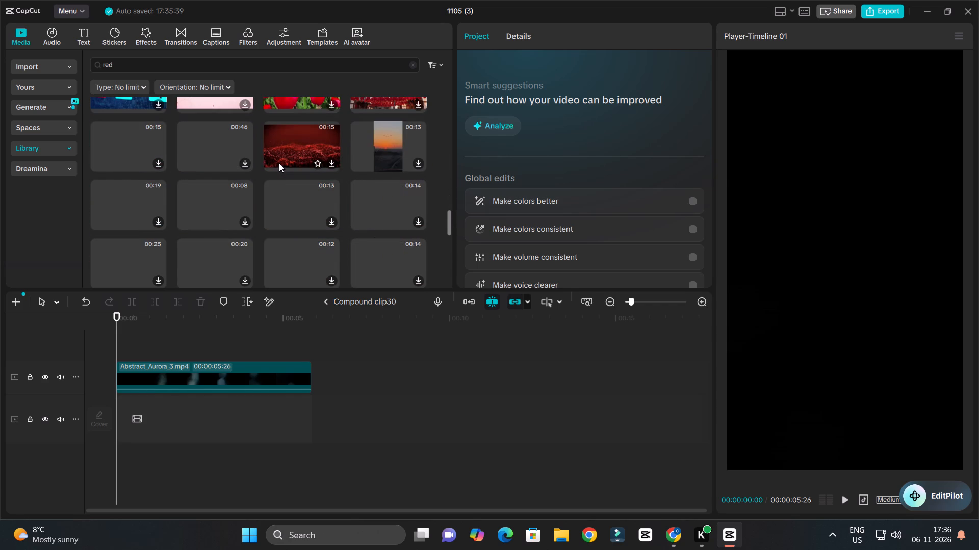
scroll(261, 164, "down", 4)
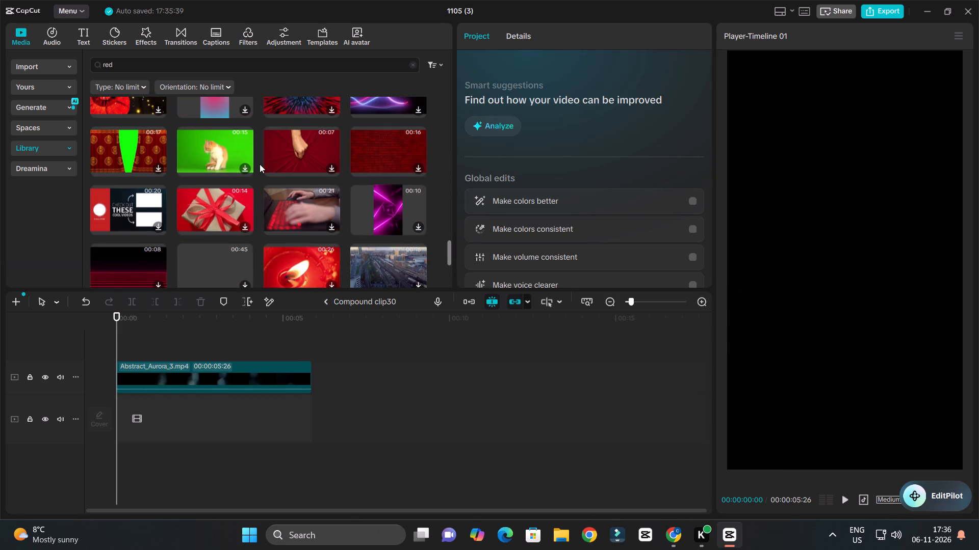
scroll(260, 164, "down", 4)
scroll(260, 164, "up", 5)
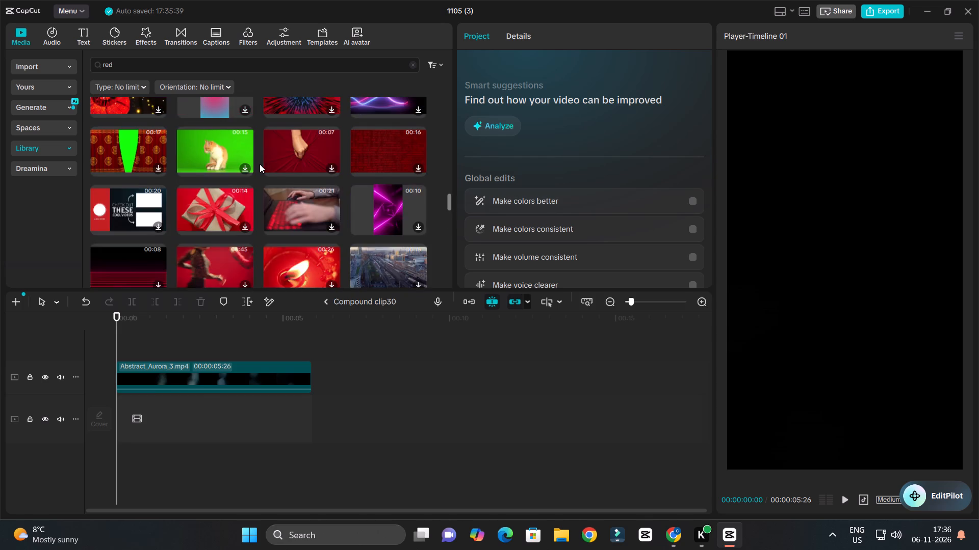
scroll(260, 164, "up", 20)
scroll(260, 164, "up", 8)
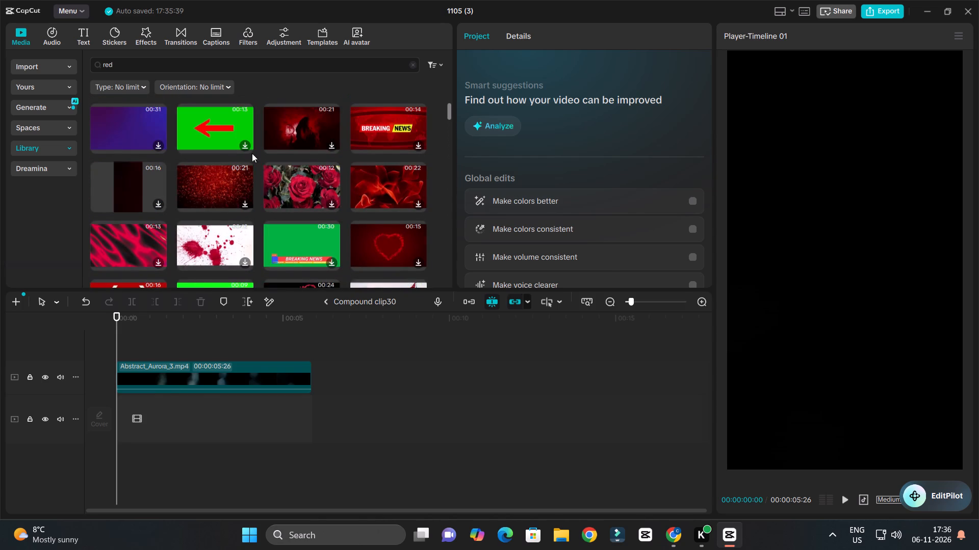
Search the stock library for "green screen photo" and look through the clips for a suitable background.
left_click_drag(131, 69, 93, 58)
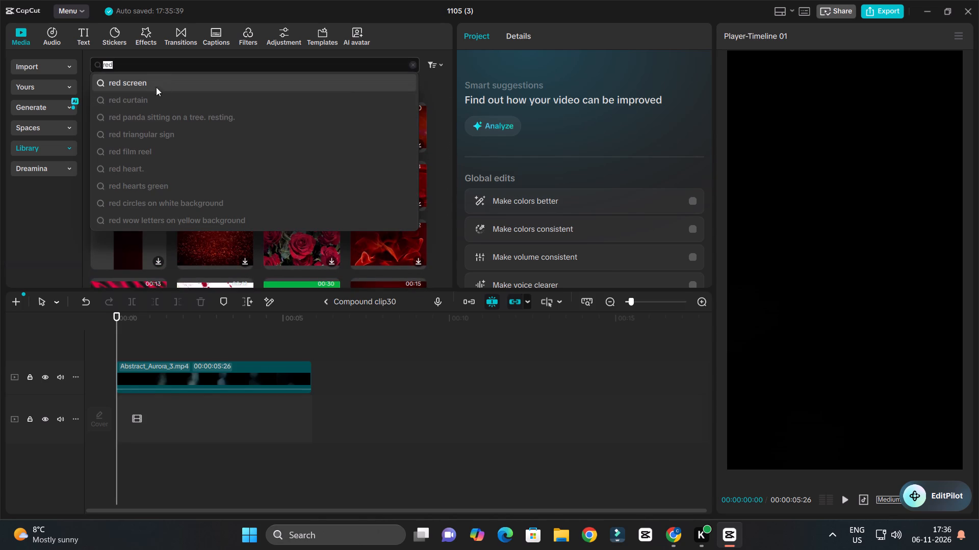
key("BackSpace")
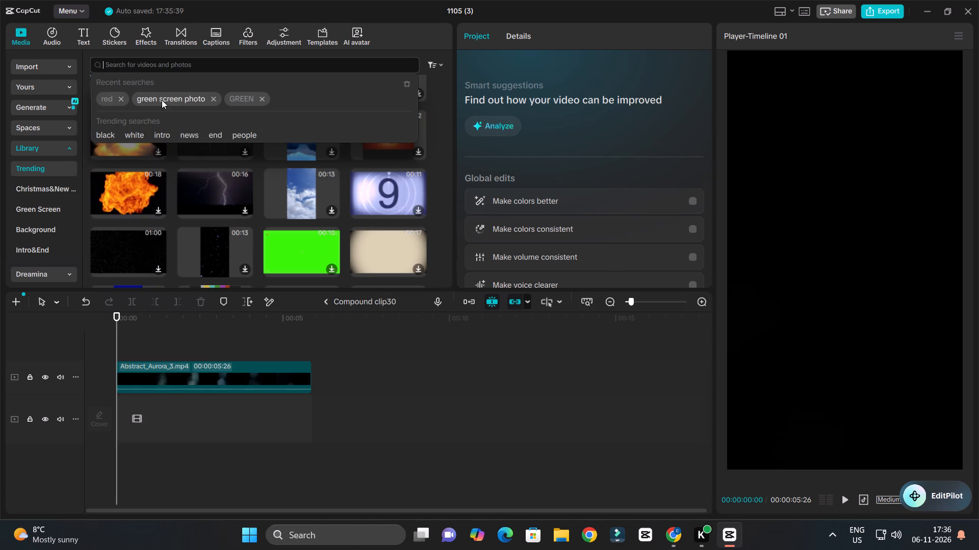
left_click(196, 100)
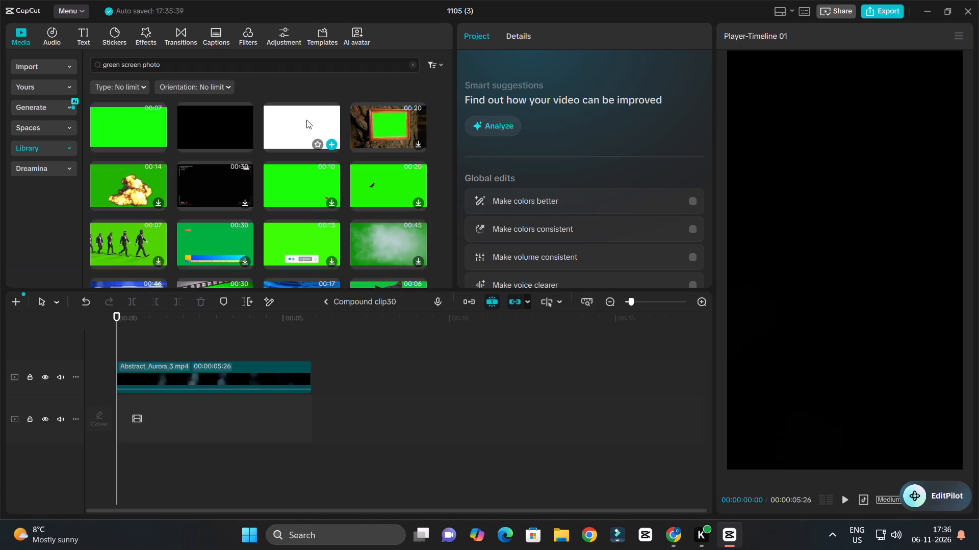
scroll(250, 148, "down", 6)
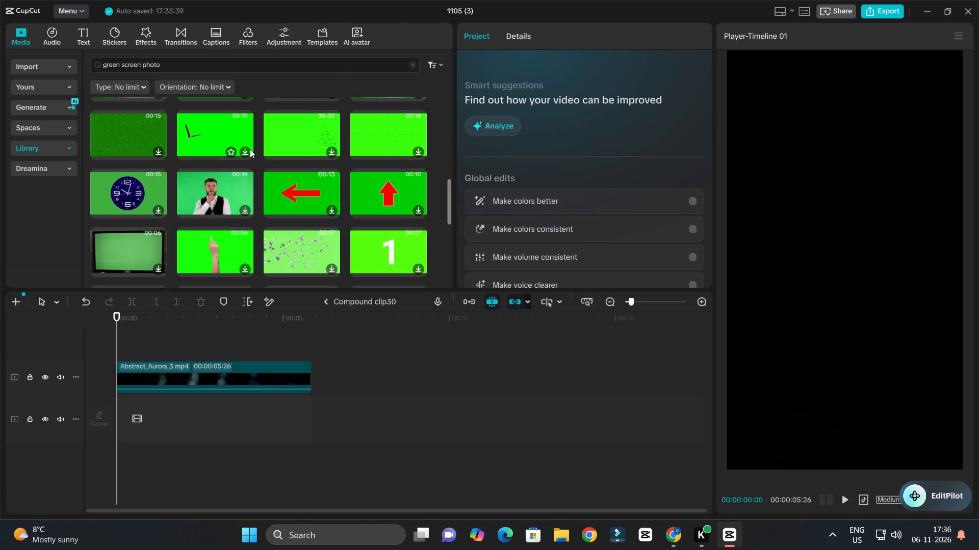
scroll(249, 150, "down", 3)
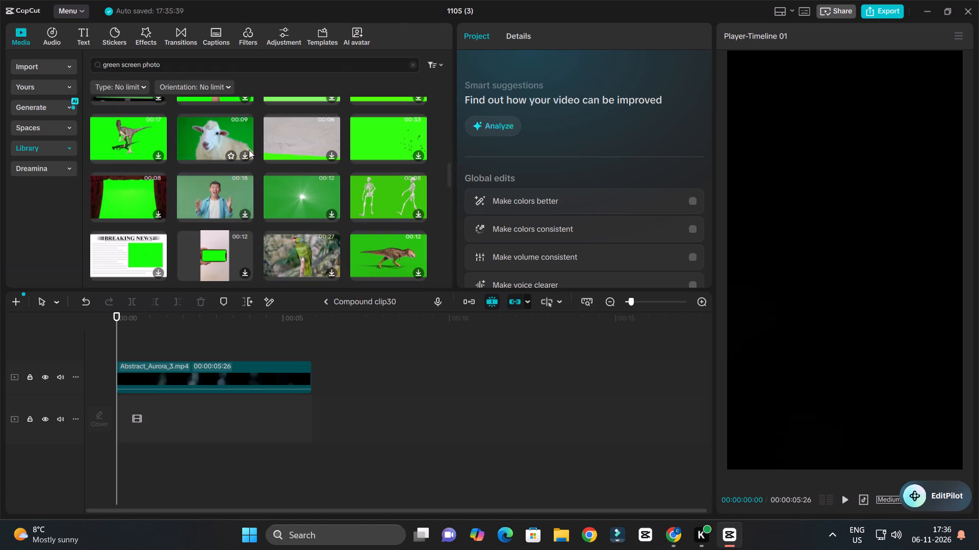
scroll(249, 150, "down", 3)
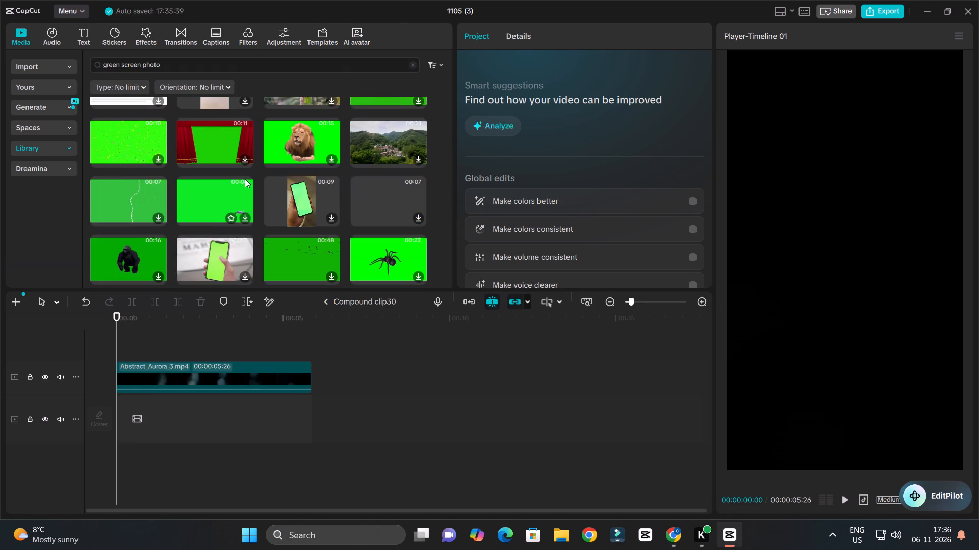
scroll(245, 179, "down", 3)
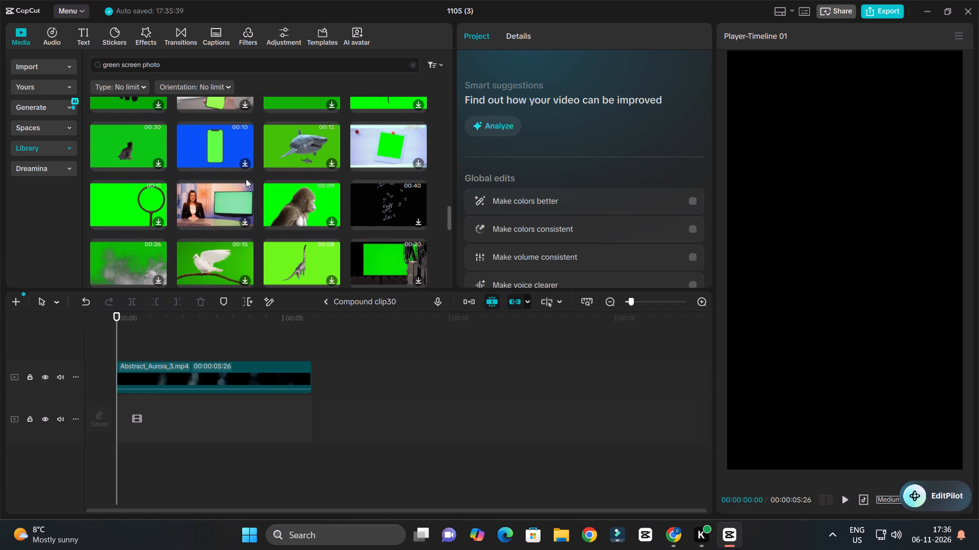
scroll(246, 179, "down", 4)
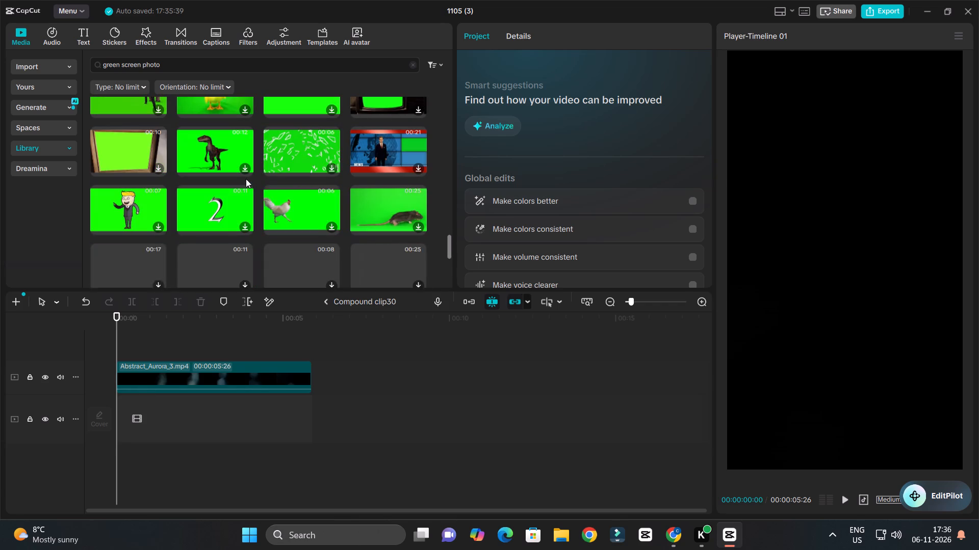
scroll(246, 179, "down", 4)
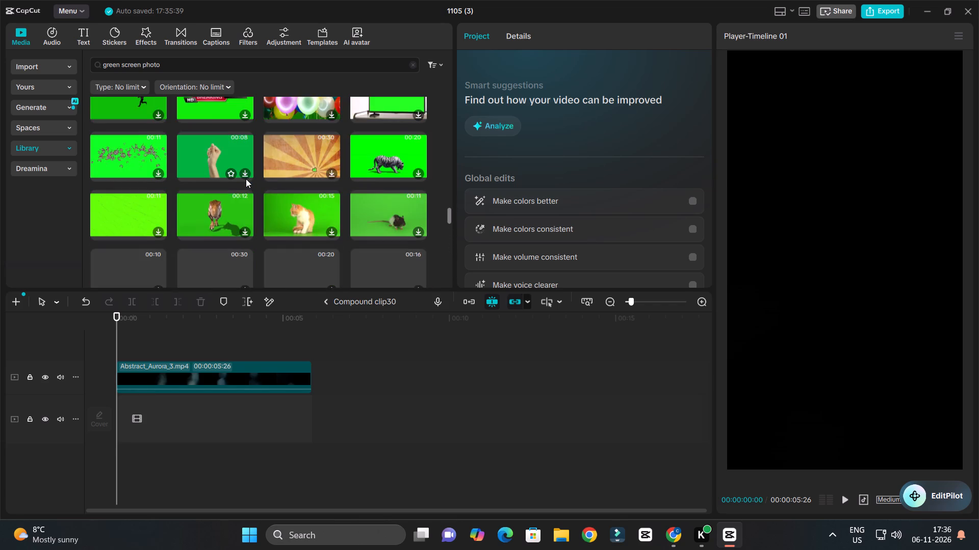
scroll(246, 179, "down", 4)
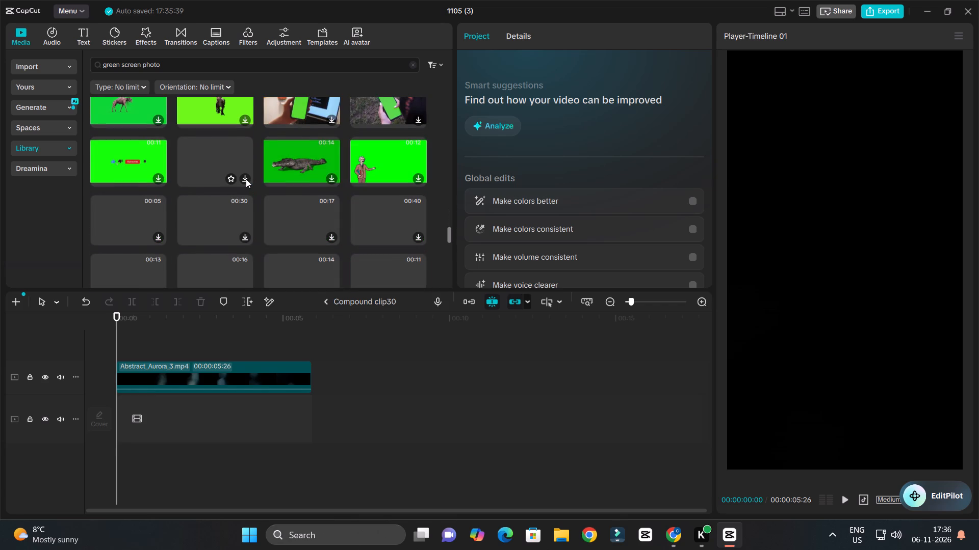
scroll(246, 179, "down", 2)
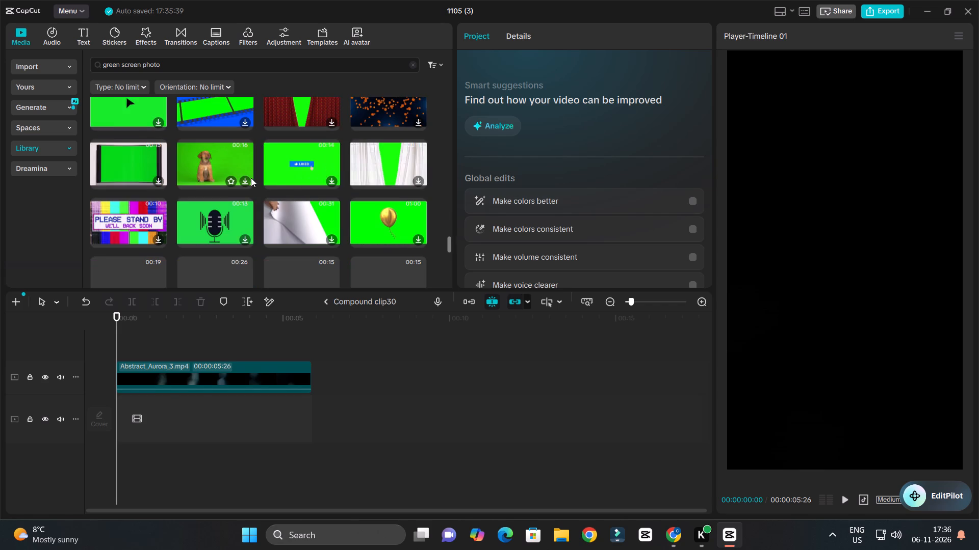
scroll(251, 178, "down", 3)
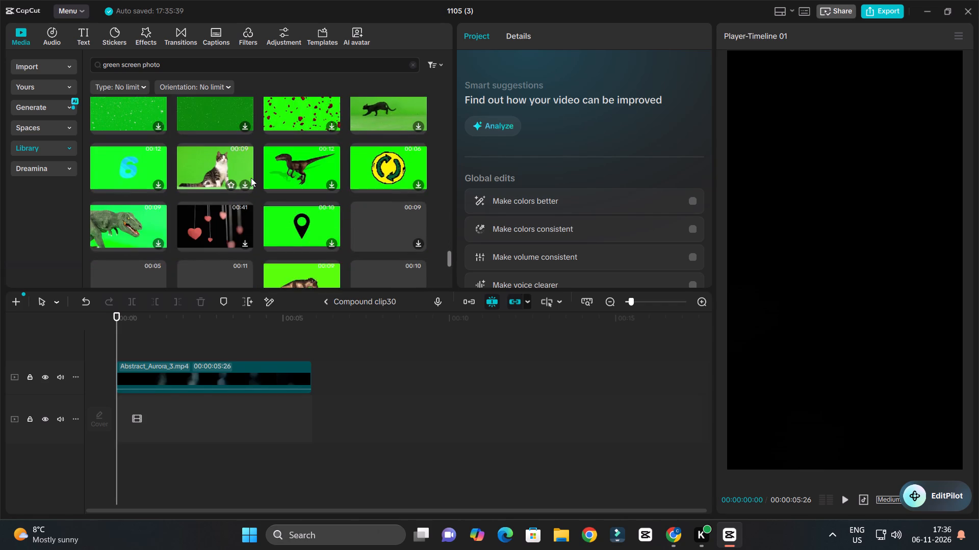
scroll(251, 178, "down", 3)
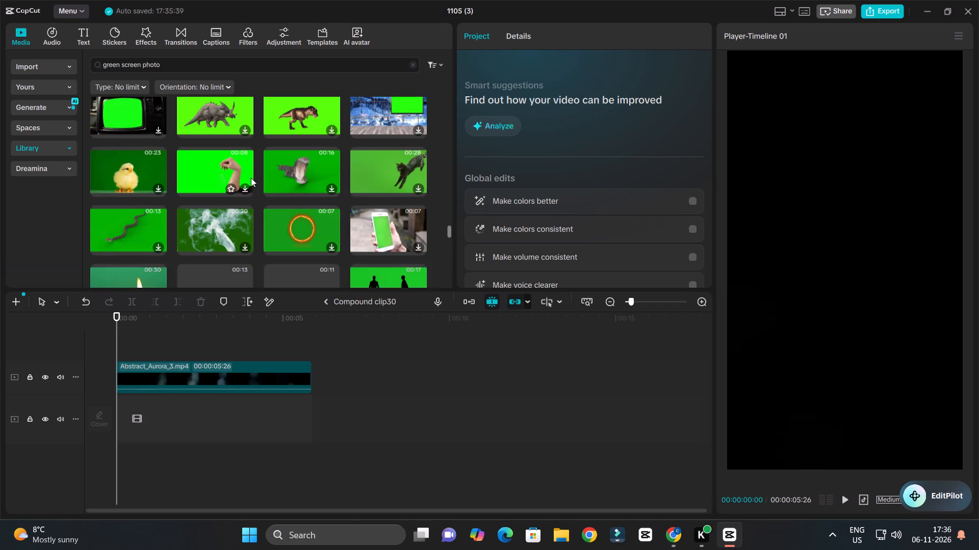
scroll(251, 178, "down", 2)
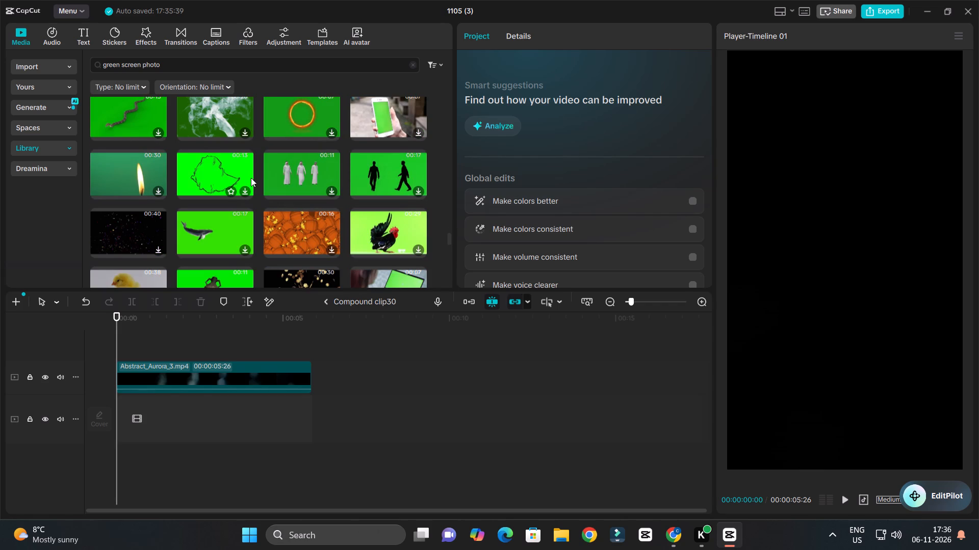
scroll(251, 178, "down", 3)
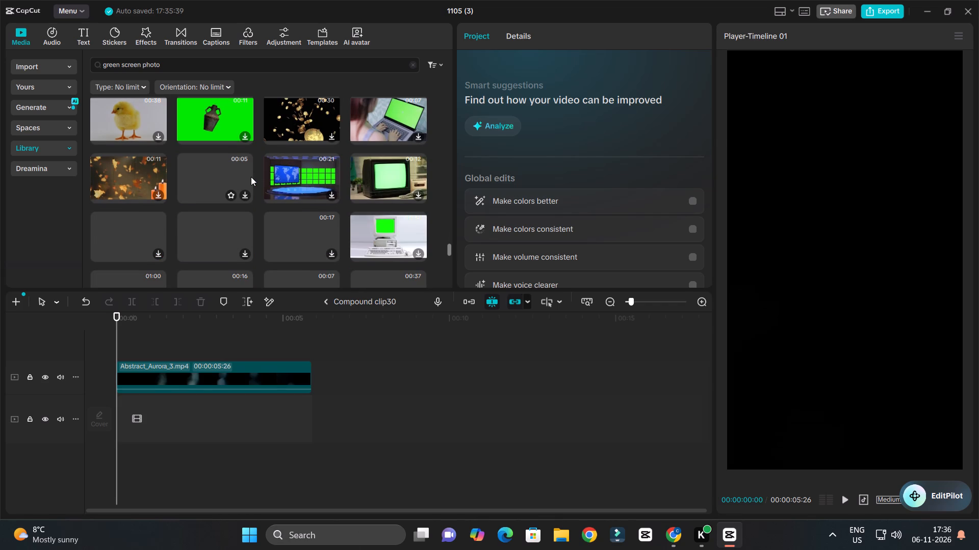
Clear the stock search and place the trending Solid pink background on a track above Abstract_Aurora_3.mp4, near the start.
left_click(413, 66)
scroll(184, 179, "up", 3)
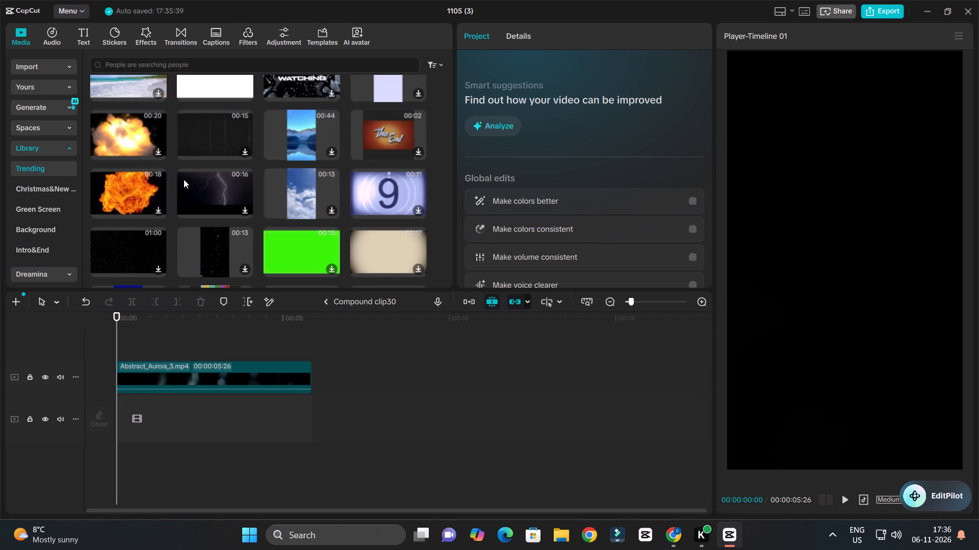
scroll(184, 179, "up", 14)
scroll(184, 180, "down", 2)
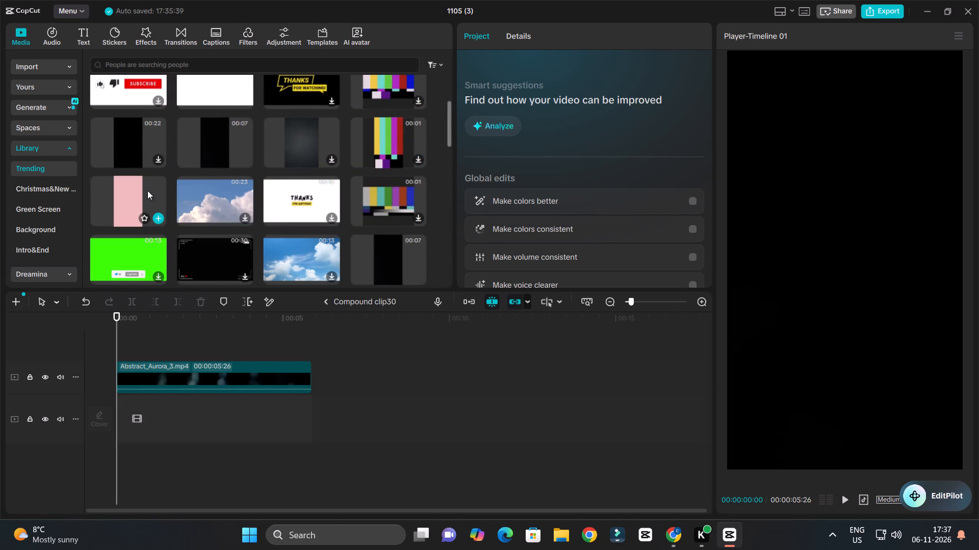
left_click(139, 181)
left_click_drag(136, 189, 195, 288)
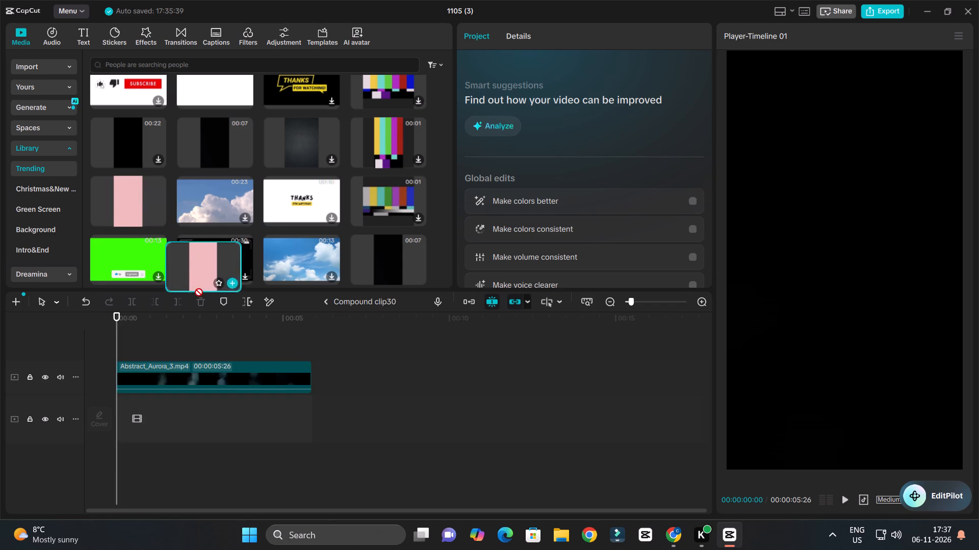
left_click_drag(195, 288, 122, 336)
left_click(161, 375)
left_click_drag(144, 314, 166, 332)
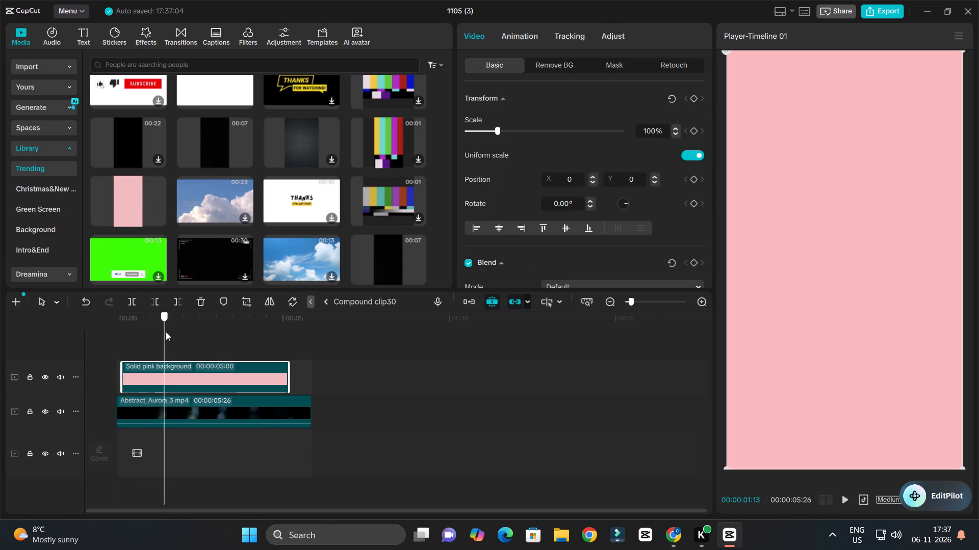
left_click_drag(166, 332, 167, 332)
Adjust the pink background's red range in HSL: Hue 100, Saturation 92 and Brightness down to the minimum.
left_click(613, 38)
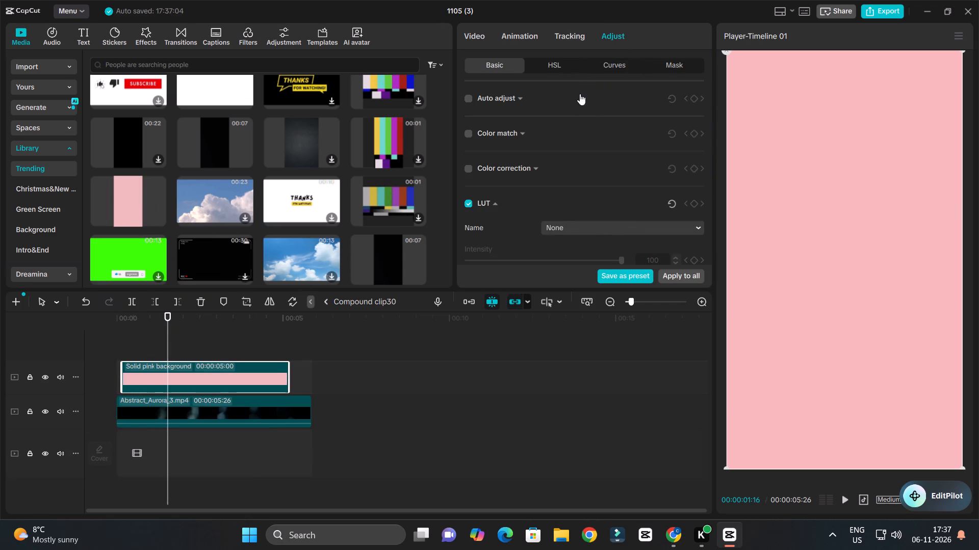
left_click(558, 68)
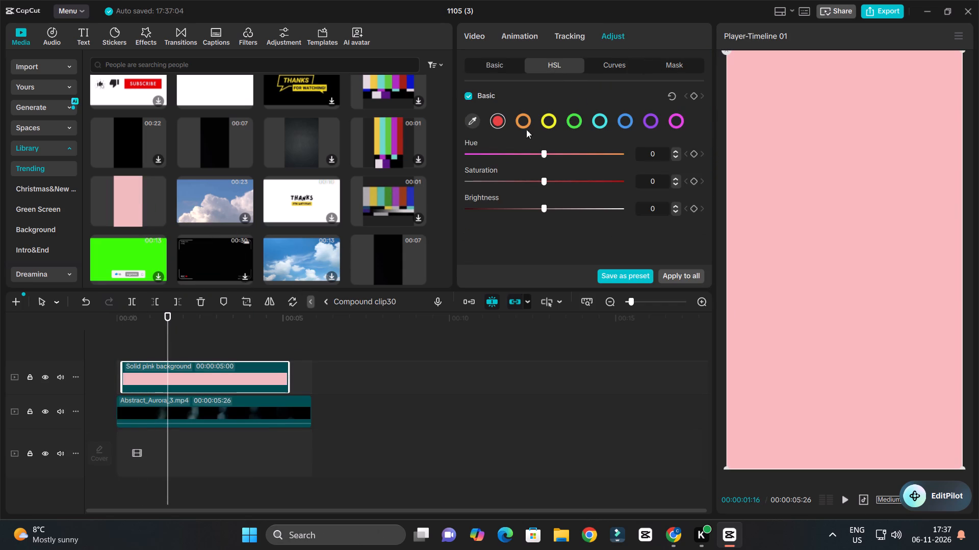
left_click_drag(546, 180, 661, 184)
left_click_drag(661, 184, 613, 194)
left_click_drag(540, 155, 695, 164)
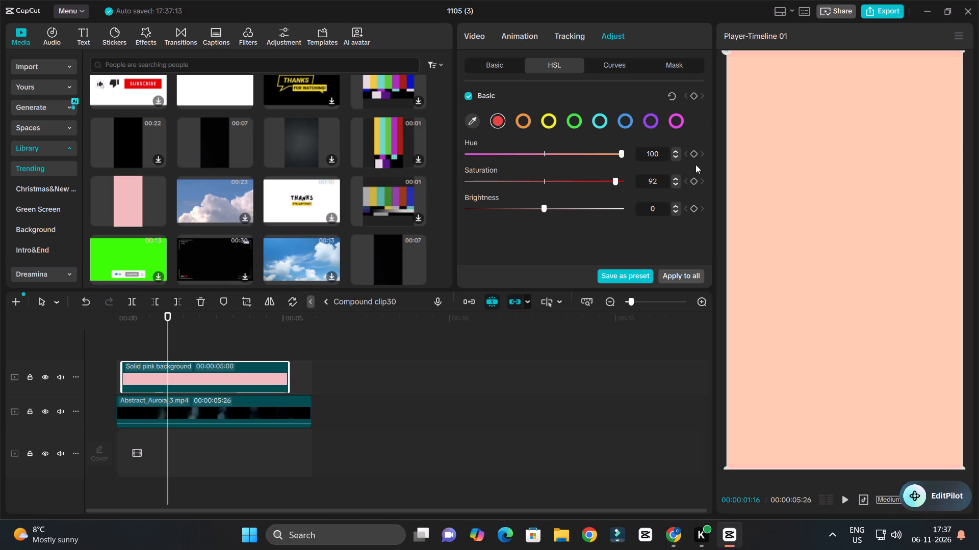
left_click_drag(695, 164, 698, 164)
left_click_drag(541, 209, 451, 204)
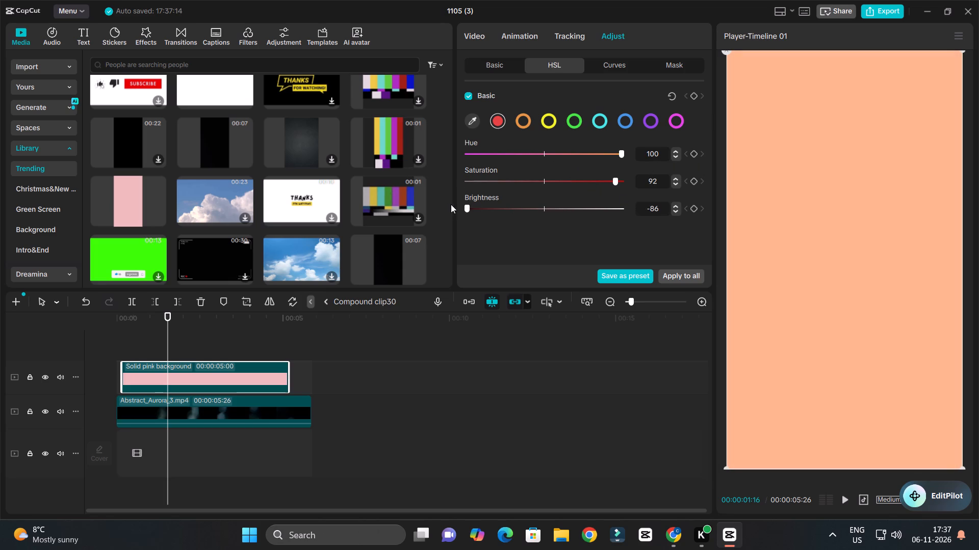
left_click_drag(451, 204, 434, 194)
Adjust the pink background's orange range in HSL: Saturation 100, Brightness -100 and Hue -100.
left_click(525, 120)
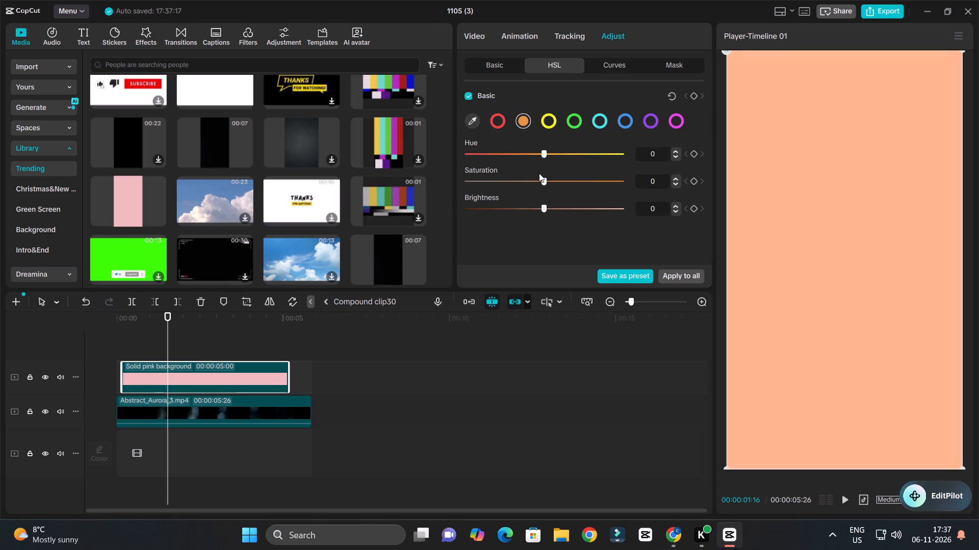
left_click_drag(544, 181, 646, 184)
left_click_drag(535, 208, 446, 196)
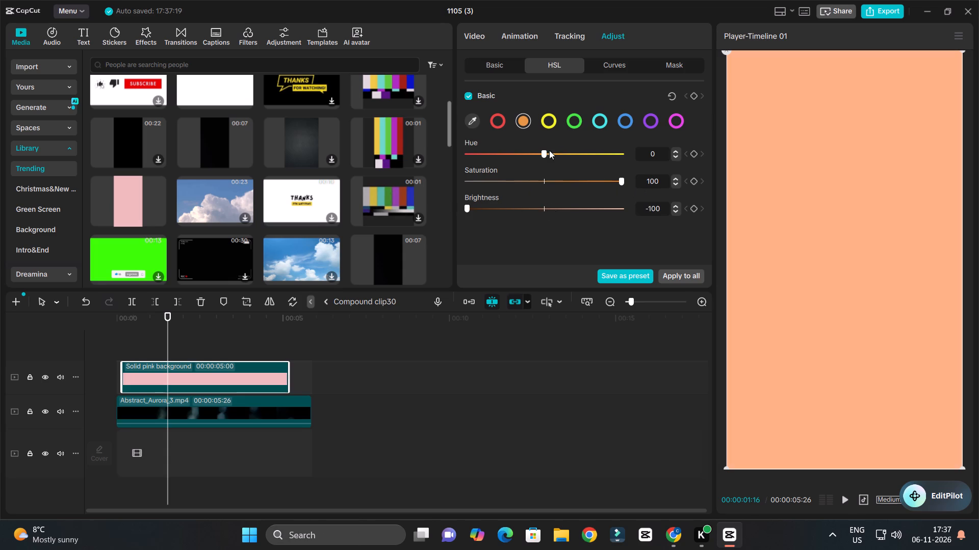
left_click_drag(548, 151, 427, 146)
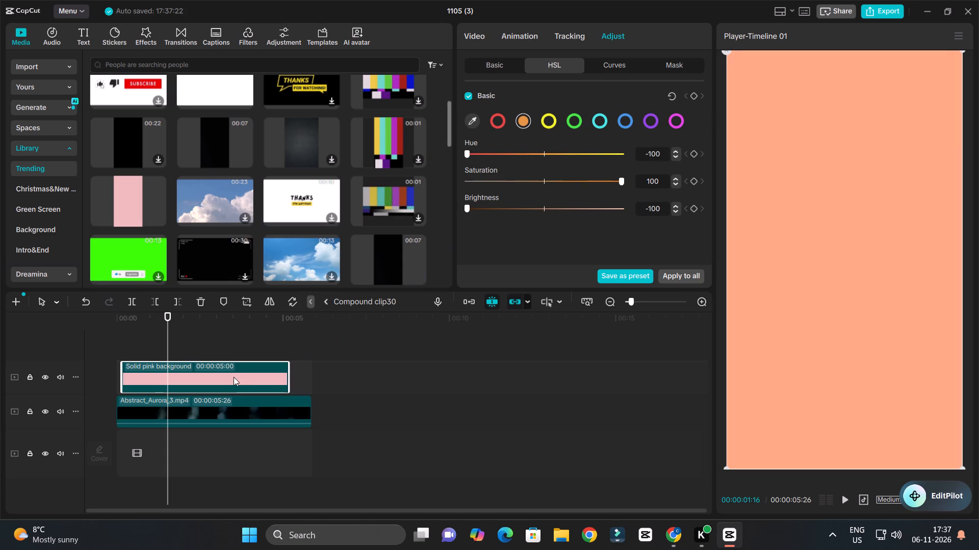
Turn the pink background golden yellow with colour curves, raising red, slightly raising green and pulling blue down to the bottom.
left_click(233, 376)
left_click(624, 62)
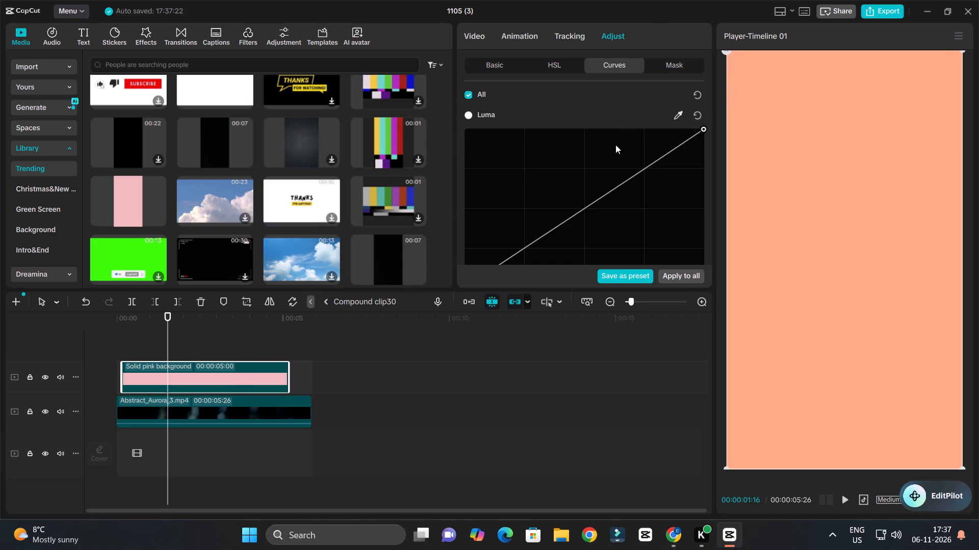
scroll(635, 183, "down", 7)
left_click_drag(583, 200, 513, 120)
scroll(571, 179, "down", 5)
scroll(598, 228, "down", 3)
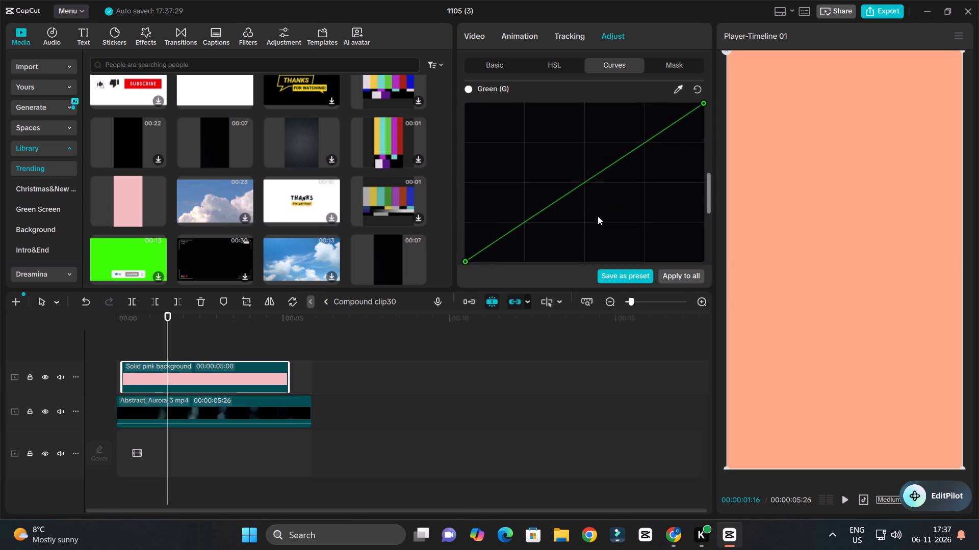
left_click_drag(580, 163, 553, 121)
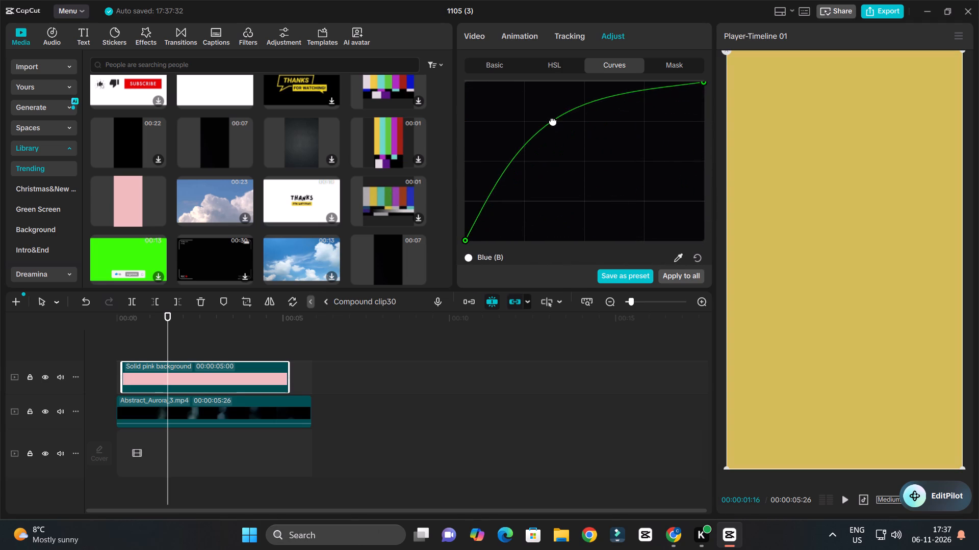
left_click_drag(553, 121, 575, 151)
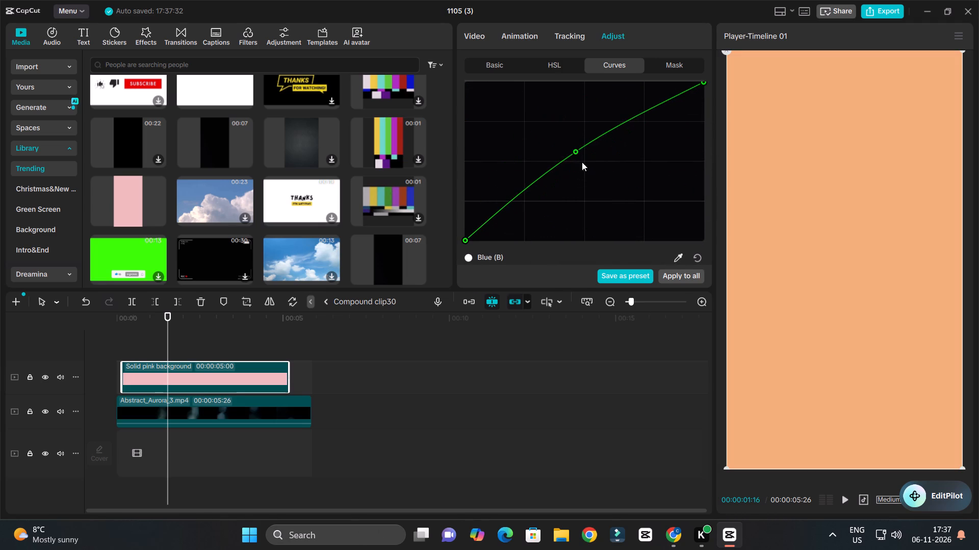
scroll(583, 166, "down", 7)
left_click_drag(585, 147, 629, 207)
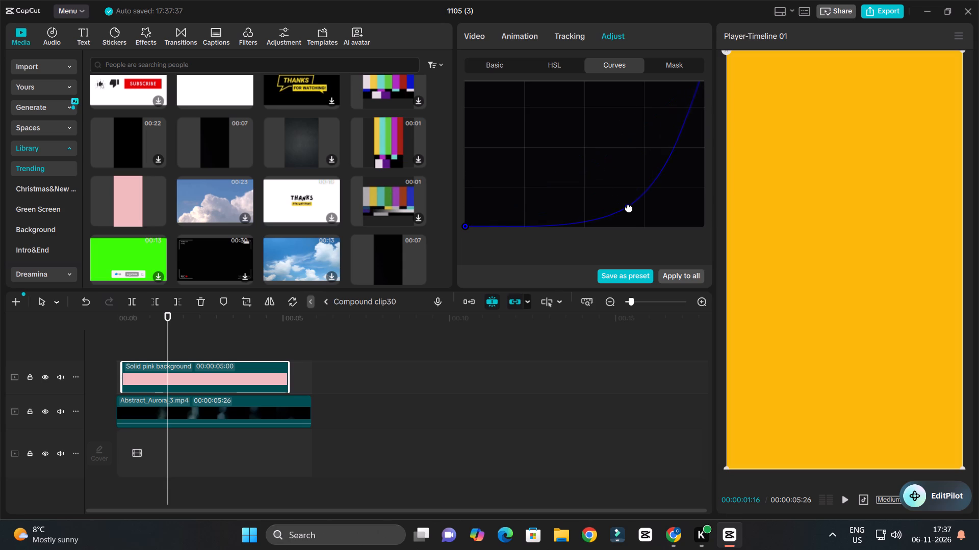
left_click_drag(629, 207, 659, 268)
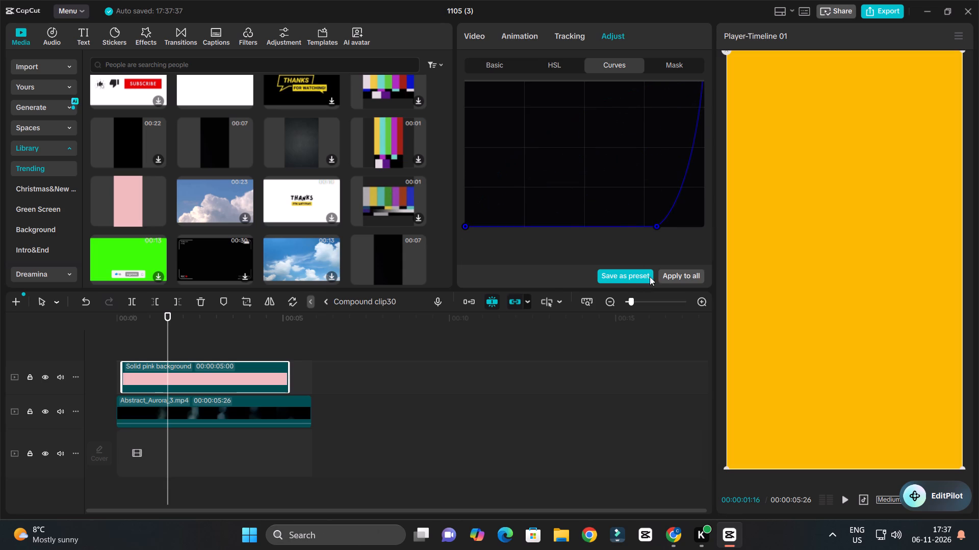
Extend the recoloured Solid pink background clip to 00:00:05:21 so it ends with Abstract_Aurora_3.mp4.
left_click_drag(290, 375, 310, 379)
left_click(300, 376)
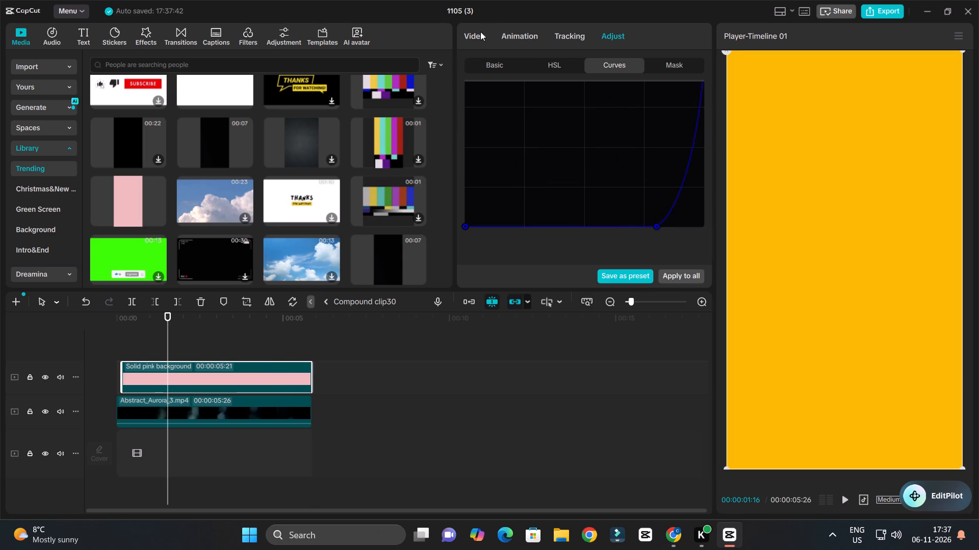
Set the Solid pink background clip's basic colour adjustments to Saturation 50 and Temp 50.
left_click(480, 32)
scroll(528, 119, "down", 4)
scroll(528, 119, "up", 3)
left_click(617, 35)
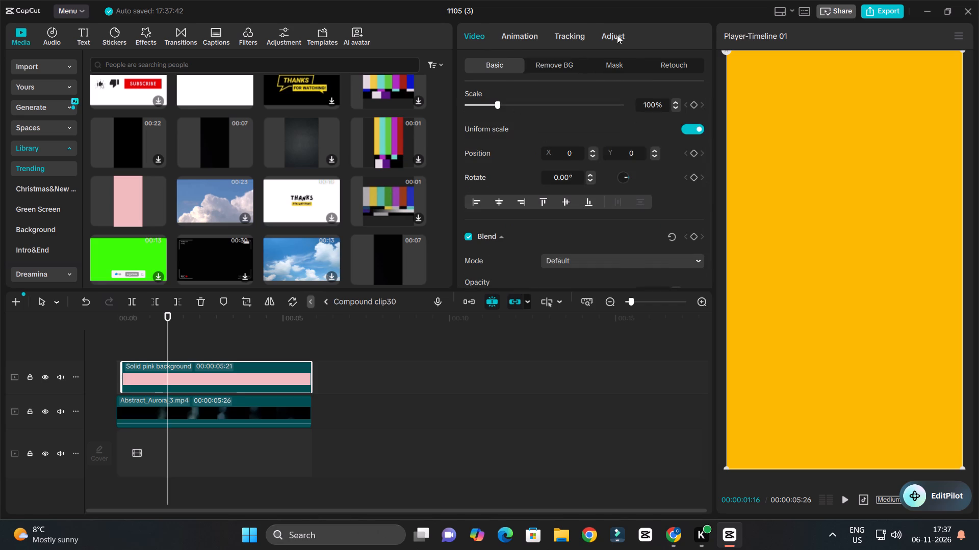
scroll(536, 132, "down", 3)
scroll(533, 131, "up", 4)
left_click(494, 62)
scroll(516, 133, "down", 4)
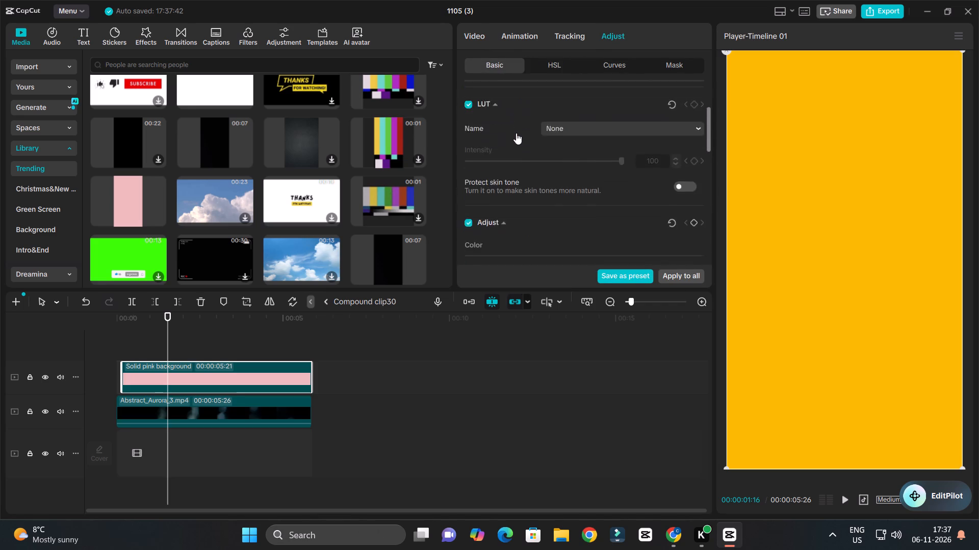
scroll(516, 133, "down", 7)
left_click_drag(539, 157, 475, 163)
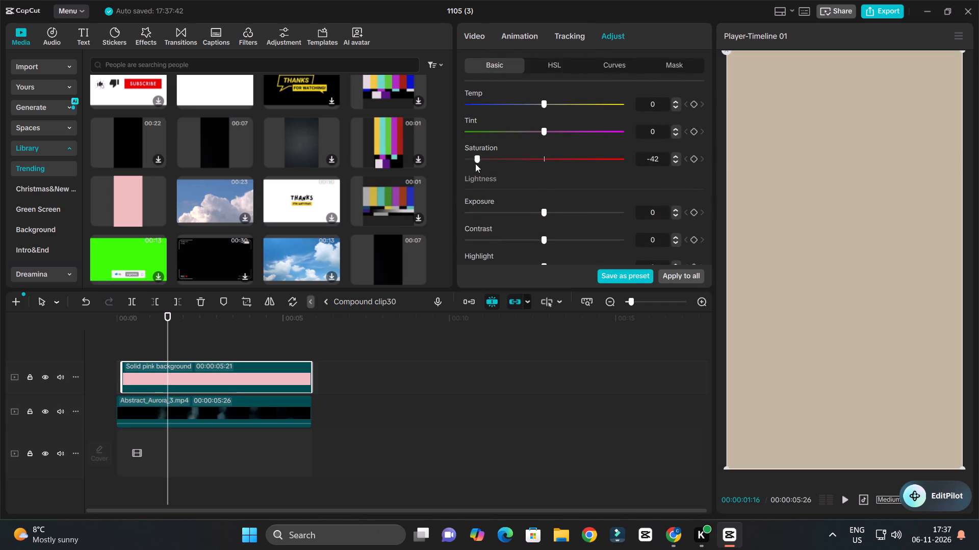
left_click_drag(475, 163, 722, 169)
scroll(526, 204, "down", 2)
scroll(526, 204, "up", 3)
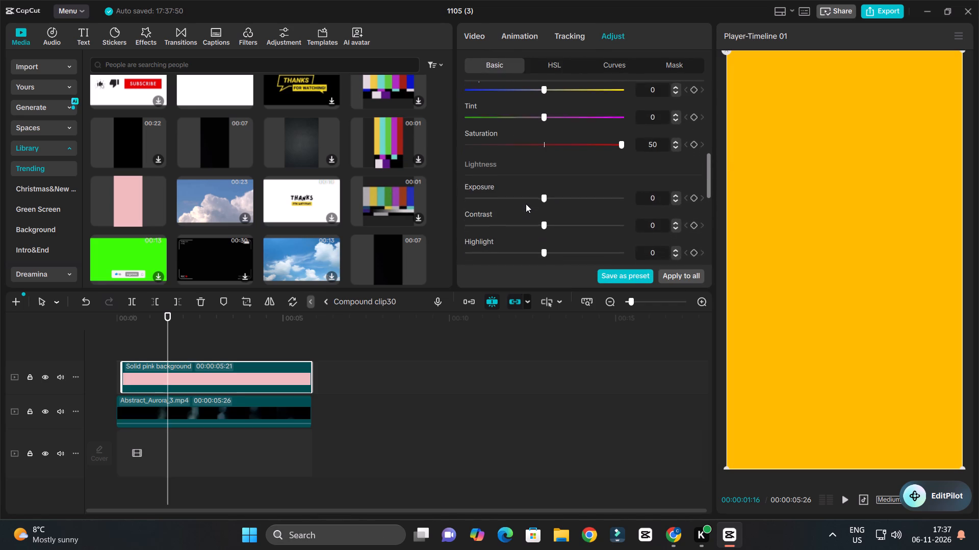
left_click_drag(540, 92, 781, 102)
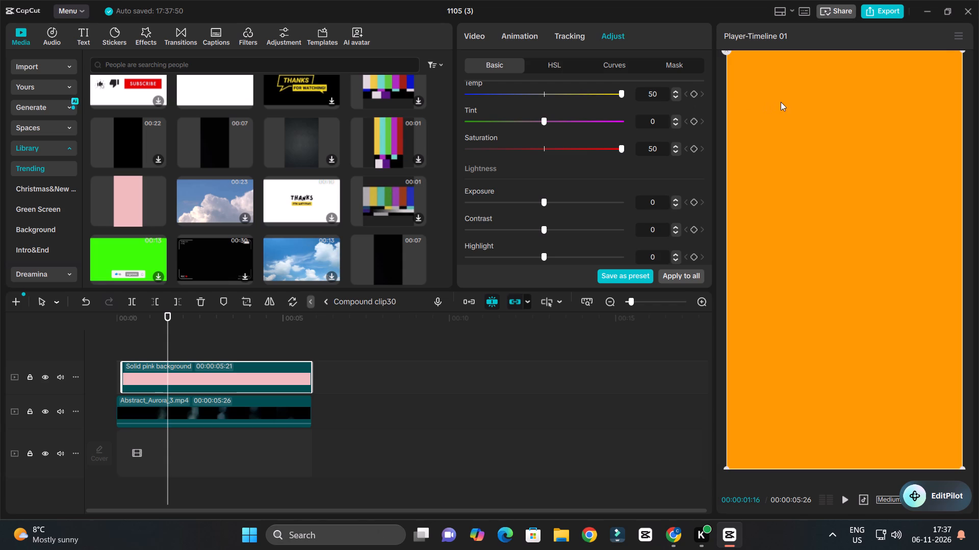
left_click_drag(781, 102, 782, 101)
Turn the recoloured Solid pink background clip into a compound clip.
left_click(174, 379)
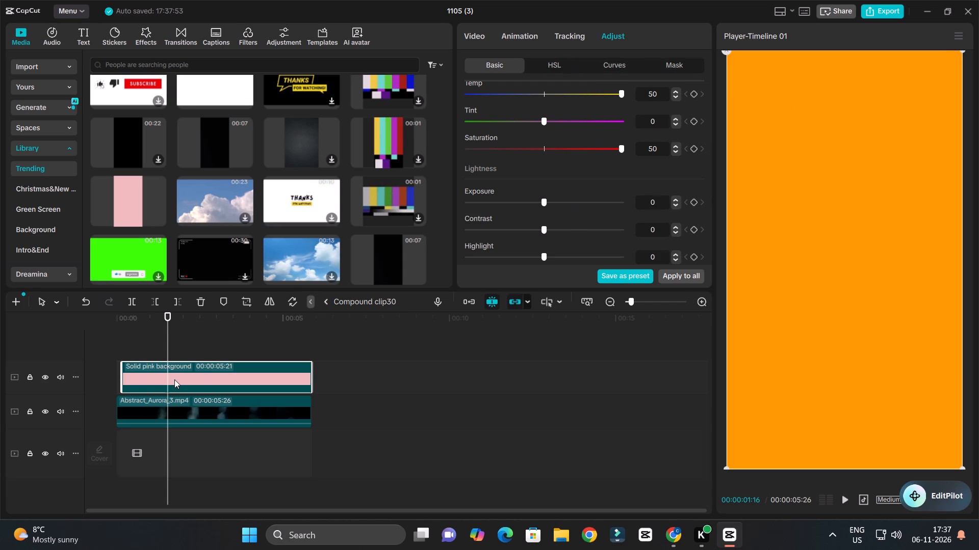
key("alt+n")
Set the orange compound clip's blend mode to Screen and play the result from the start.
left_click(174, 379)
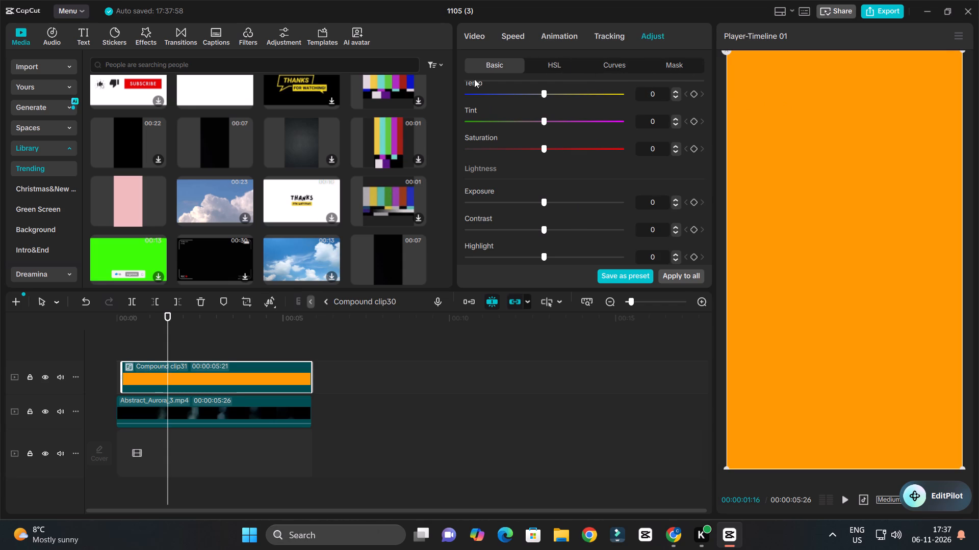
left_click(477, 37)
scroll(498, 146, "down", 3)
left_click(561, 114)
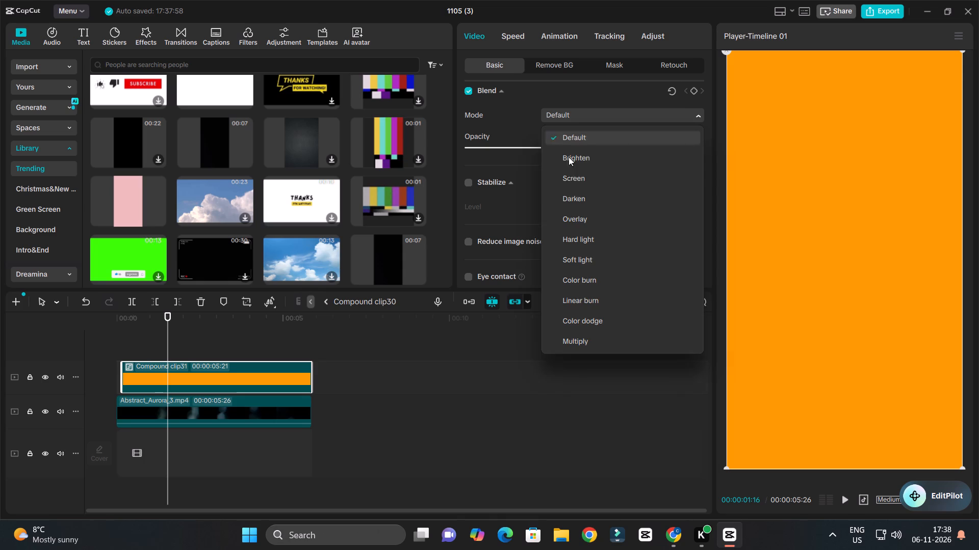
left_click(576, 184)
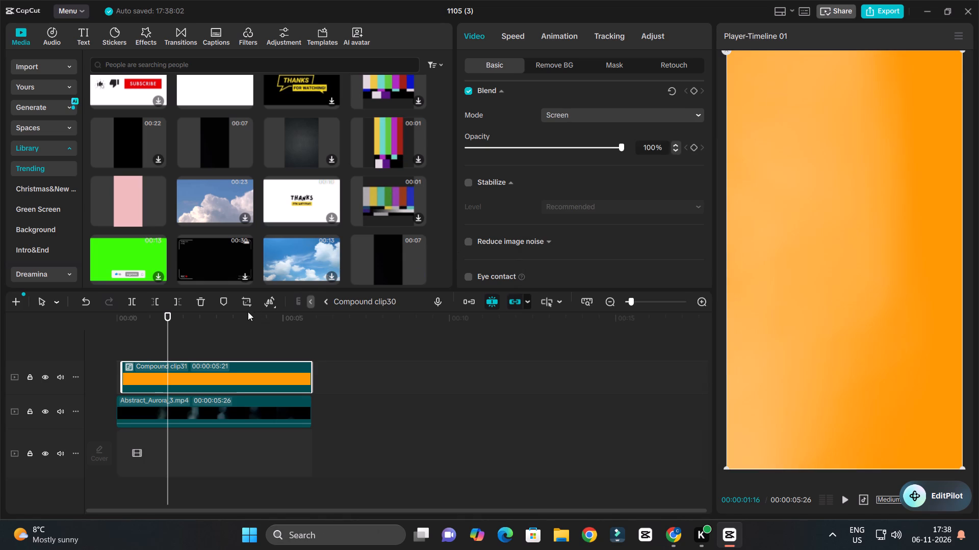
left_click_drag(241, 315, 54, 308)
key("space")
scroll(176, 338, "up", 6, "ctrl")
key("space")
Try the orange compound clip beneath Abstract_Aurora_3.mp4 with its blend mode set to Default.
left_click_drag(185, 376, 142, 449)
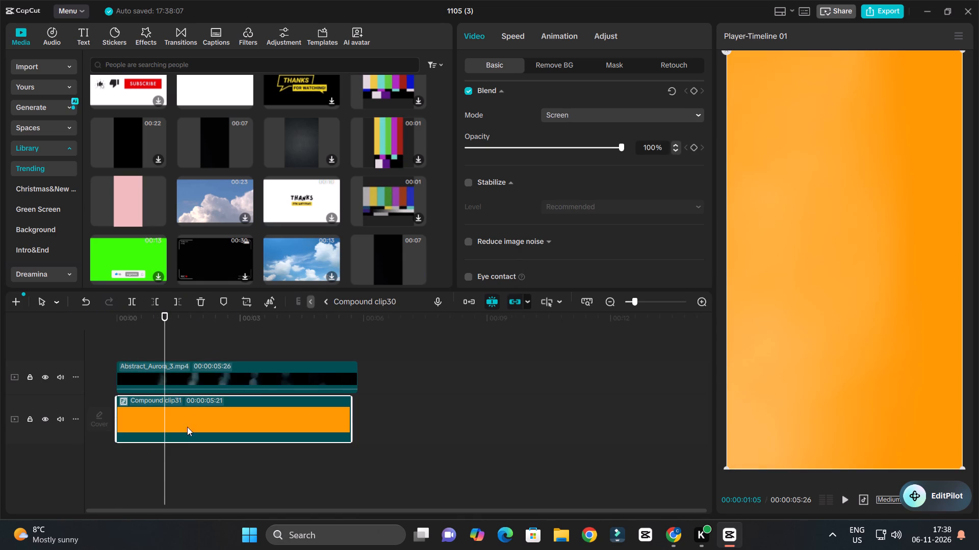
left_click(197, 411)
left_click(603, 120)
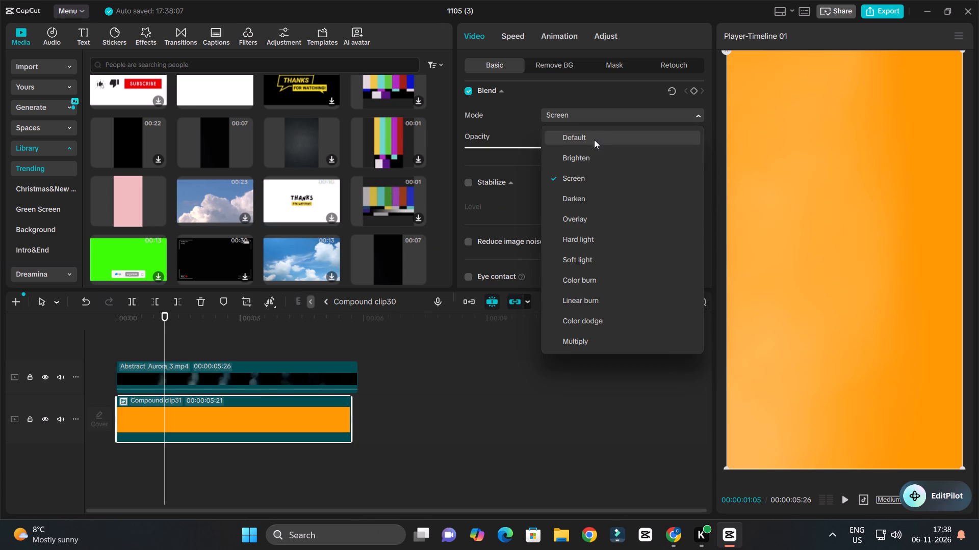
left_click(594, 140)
Set the blend mode of Abstract_Aurora_3.mp4 to Default.
left_click(248, 384)
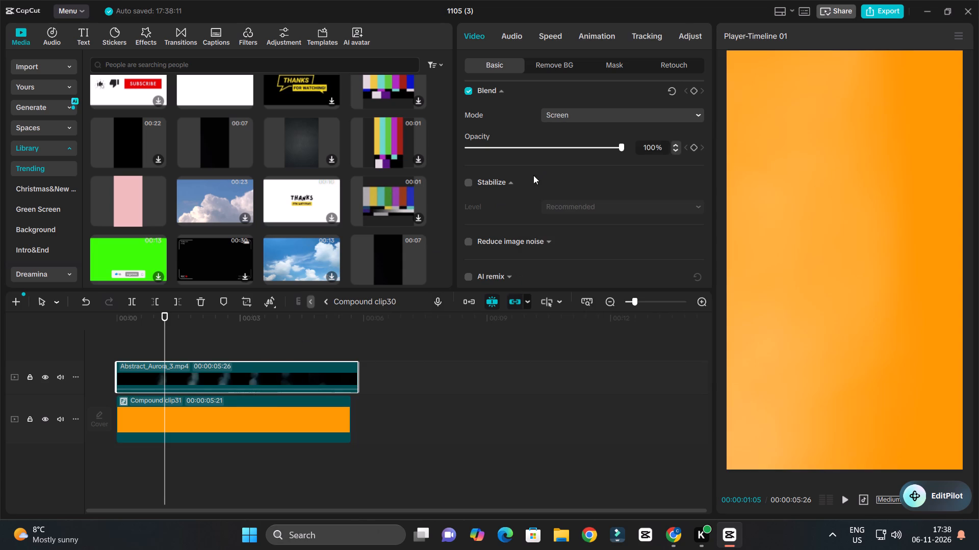
left_click(599, 115)
left_click(601, 113)
left_click(601, 113)
left_click(596, 137)
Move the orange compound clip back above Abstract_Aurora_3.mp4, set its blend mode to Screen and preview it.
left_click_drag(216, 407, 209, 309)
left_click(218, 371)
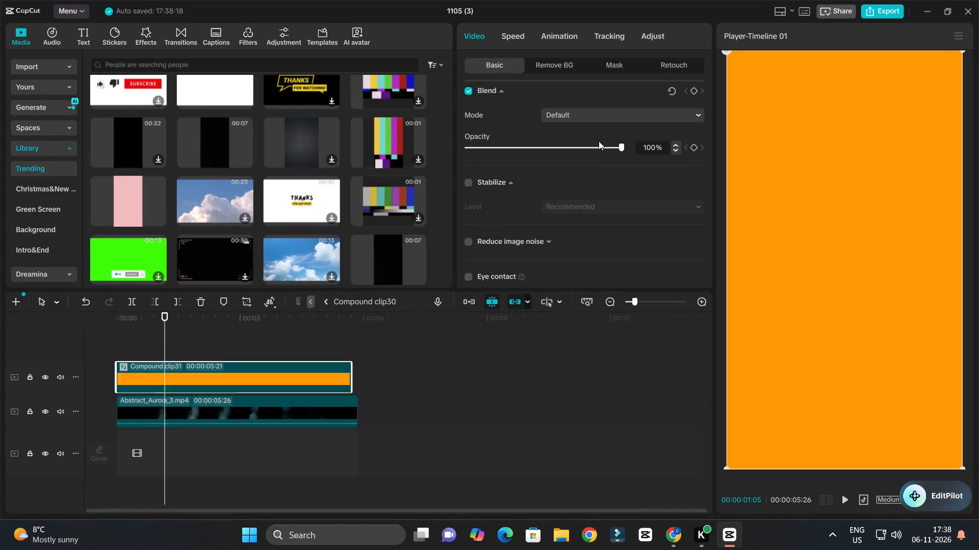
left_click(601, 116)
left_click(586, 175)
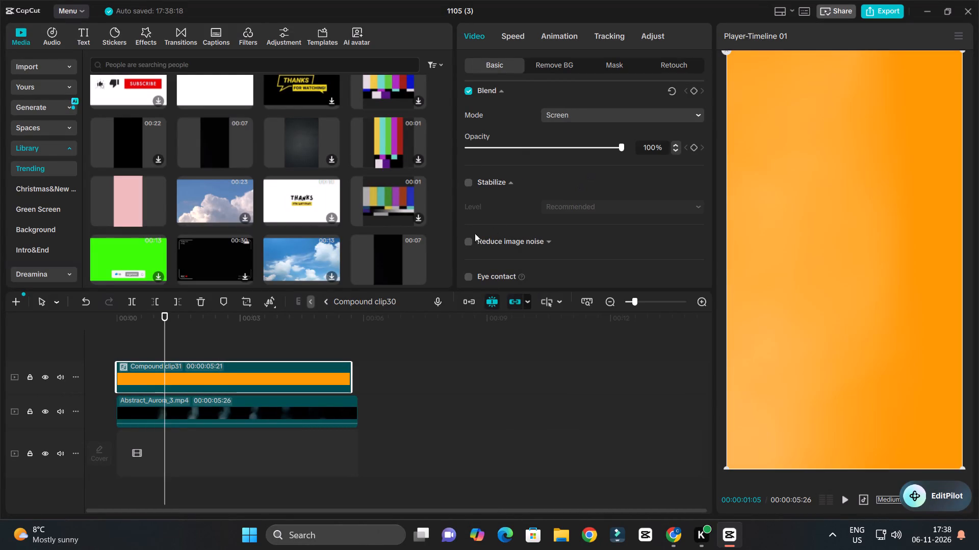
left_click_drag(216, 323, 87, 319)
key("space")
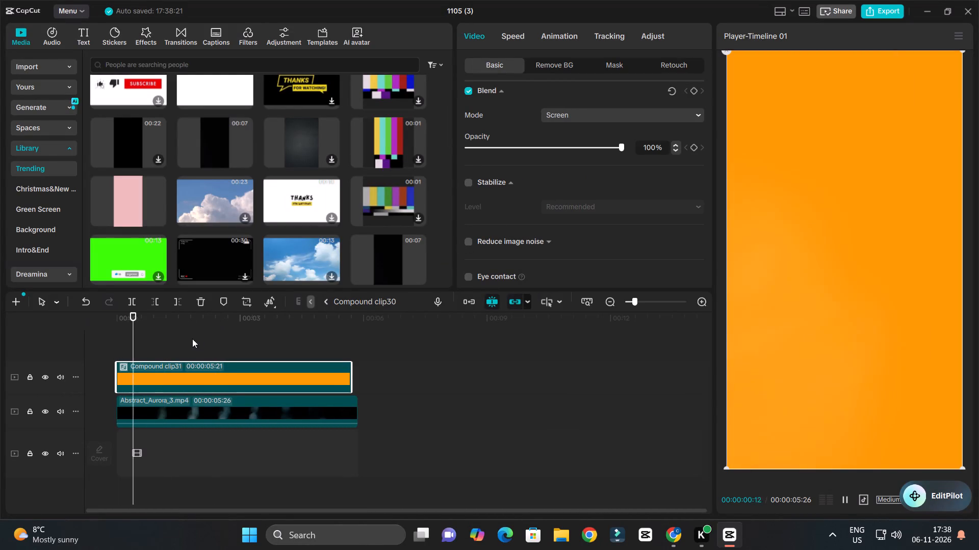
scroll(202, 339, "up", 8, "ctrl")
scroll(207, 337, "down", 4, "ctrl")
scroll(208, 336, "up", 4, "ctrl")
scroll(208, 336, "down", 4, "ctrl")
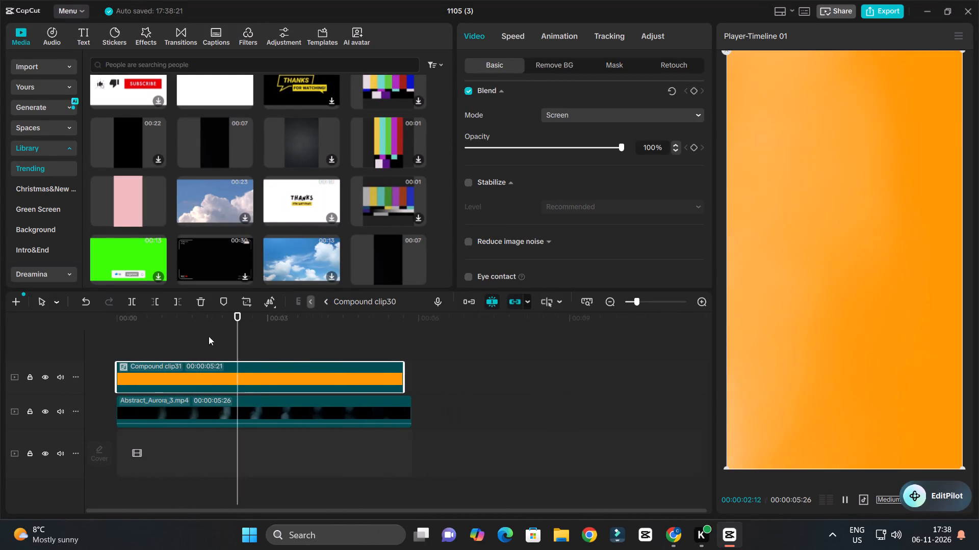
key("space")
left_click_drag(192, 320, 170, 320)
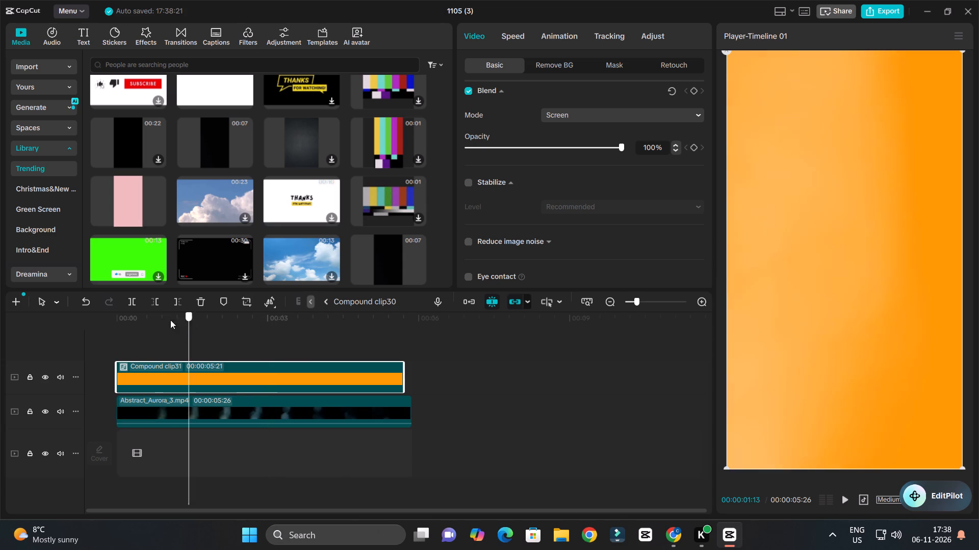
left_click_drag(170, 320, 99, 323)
Try Hard light on the orange compound clip, settle on the Overlay blend mode and preview from the start.
left_click(192, 372)
left_click(592, 117)
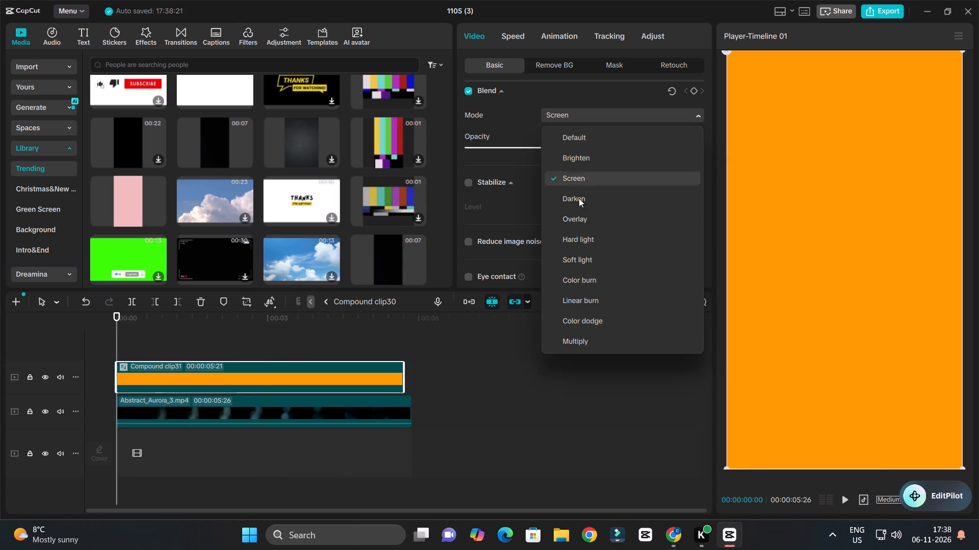
left_click(584, 236)
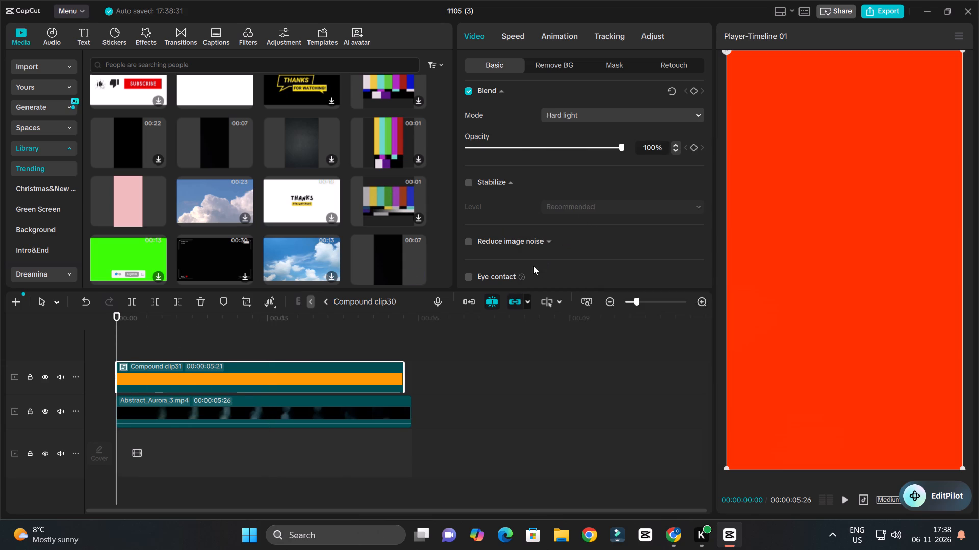
left_click(592, 115)
left_click(578, 222)
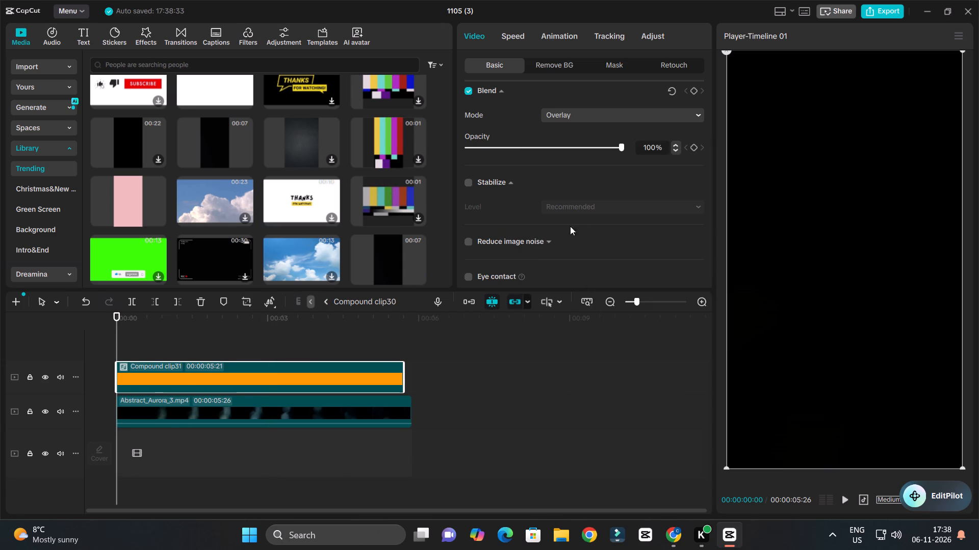
key("space")
scroll(277, 364, "up", 4, "ctrl")
scroll(276, 363, "down", 4, "ctrl")
scroll(276, 363, "up", 4, "ctrl")
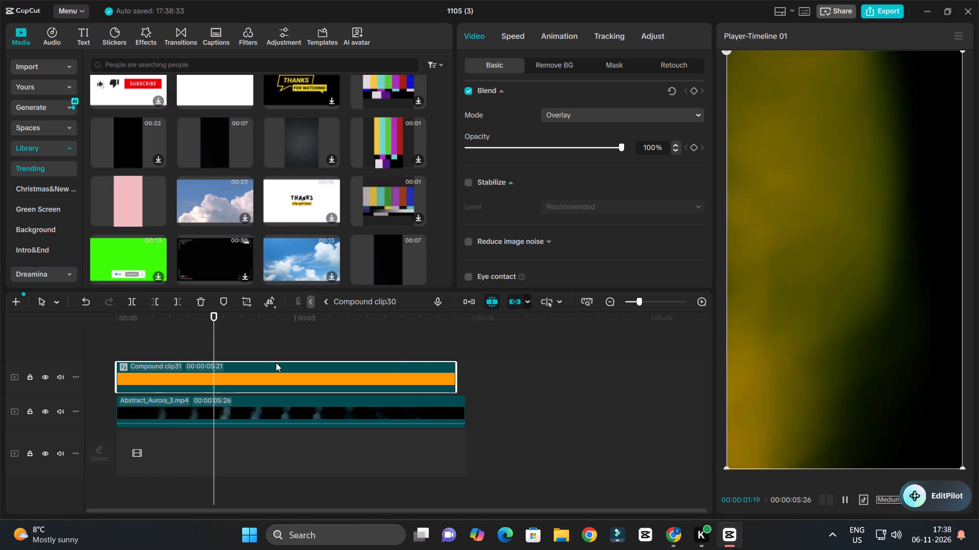
scroll(276, 363, "up", 7, "ctrl")
key("space")
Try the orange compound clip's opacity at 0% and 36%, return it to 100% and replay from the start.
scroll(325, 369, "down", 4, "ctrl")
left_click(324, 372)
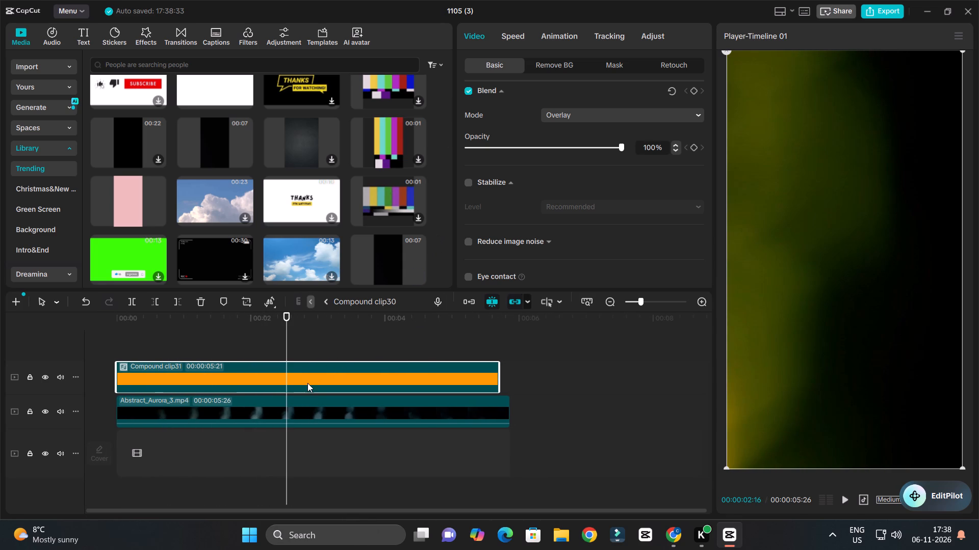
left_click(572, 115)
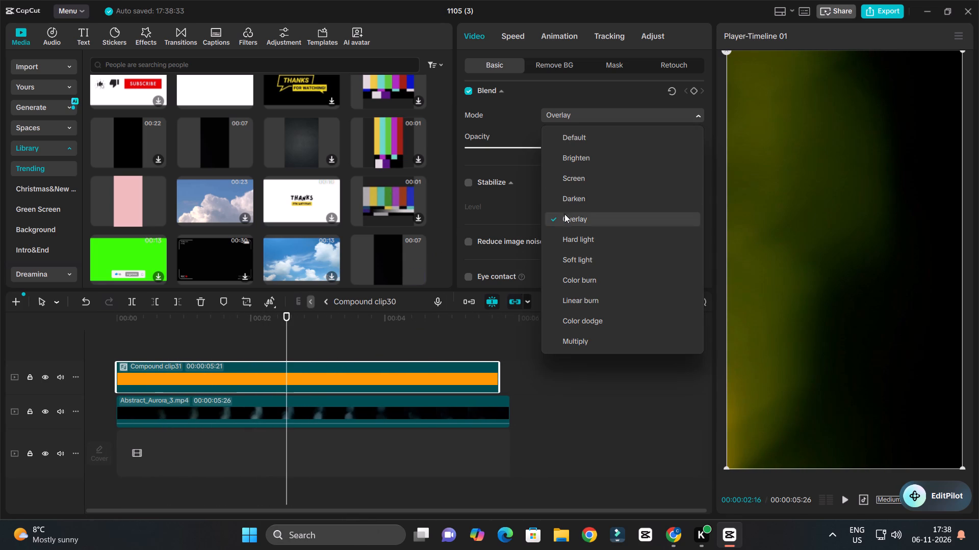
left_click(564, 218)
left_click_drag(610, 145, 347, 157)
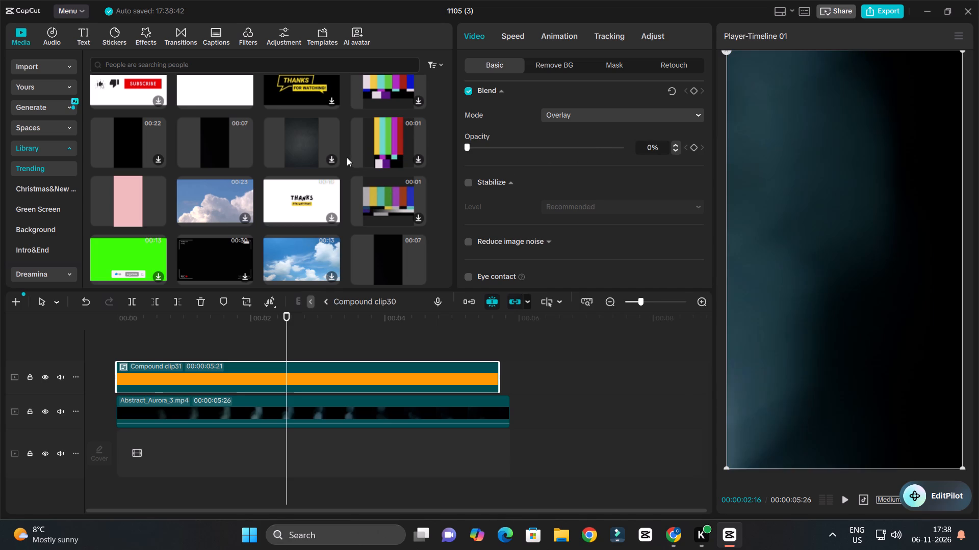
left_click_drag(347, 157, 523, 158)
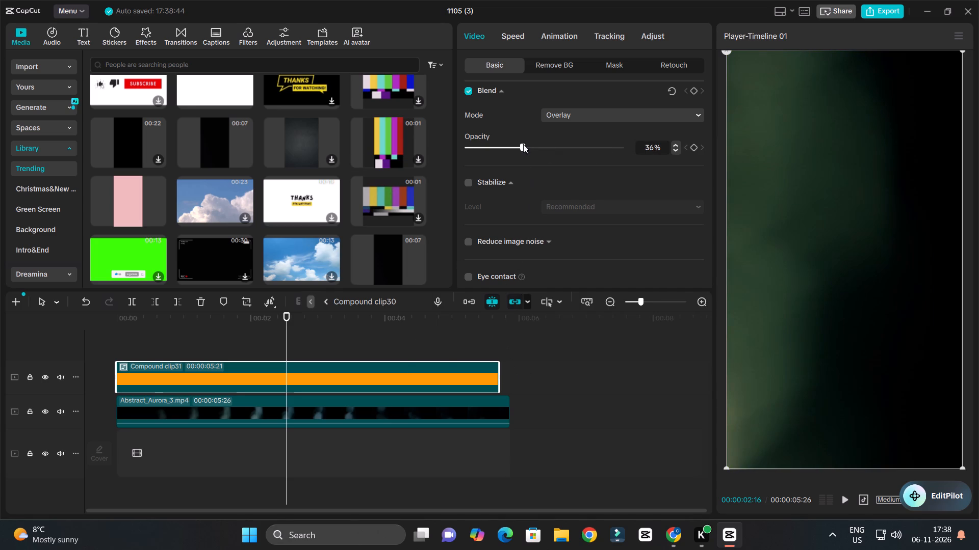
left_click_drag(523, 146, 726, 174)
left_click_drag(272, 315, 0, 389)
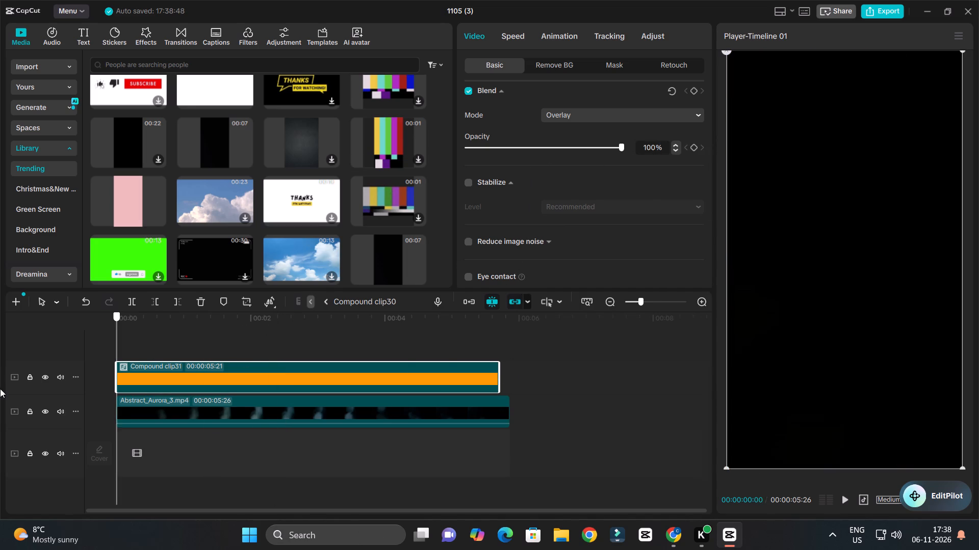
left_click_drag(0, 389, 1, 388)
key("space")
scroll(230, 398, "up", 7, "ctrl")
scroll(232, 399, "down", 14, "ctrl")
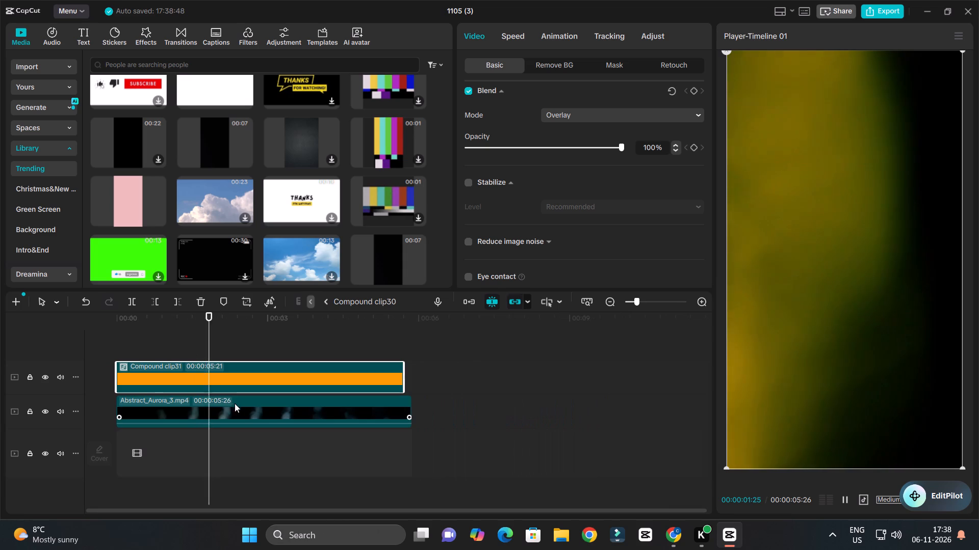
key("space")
Trim the end of Abstract_Aurora_3.mp4 to 00:00:05:21 so it ends with the orange compound clip.
left_click_drag(404, 376, 407, 375)
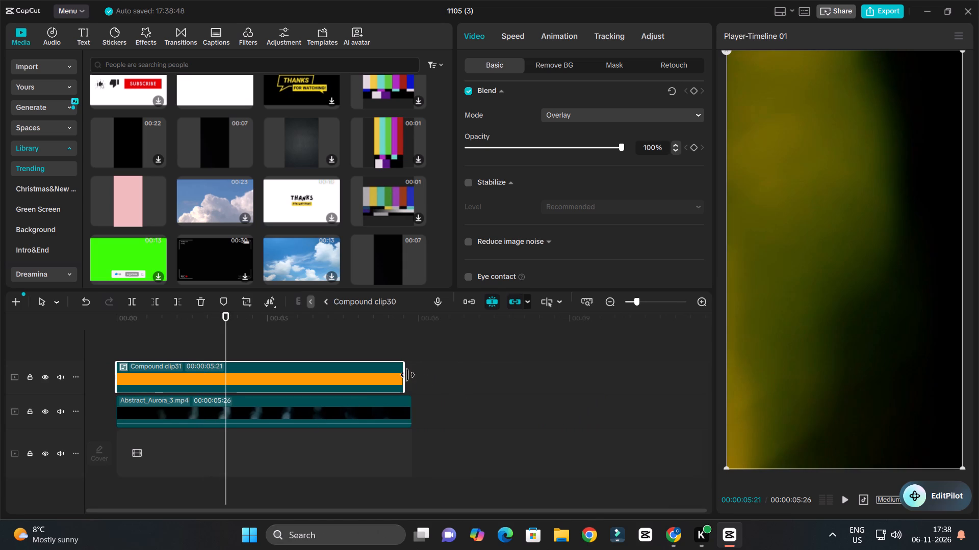
left_click_drag(407, 375, 420, 384)
left_click_drag(410, 408, 402, 407)
Combine the orange clip and Abstract_Aurora_3.mp4 into one compound clip and return to the main timeline.
left_click_drag(429, 376, 307, 439)
key("alt+n")
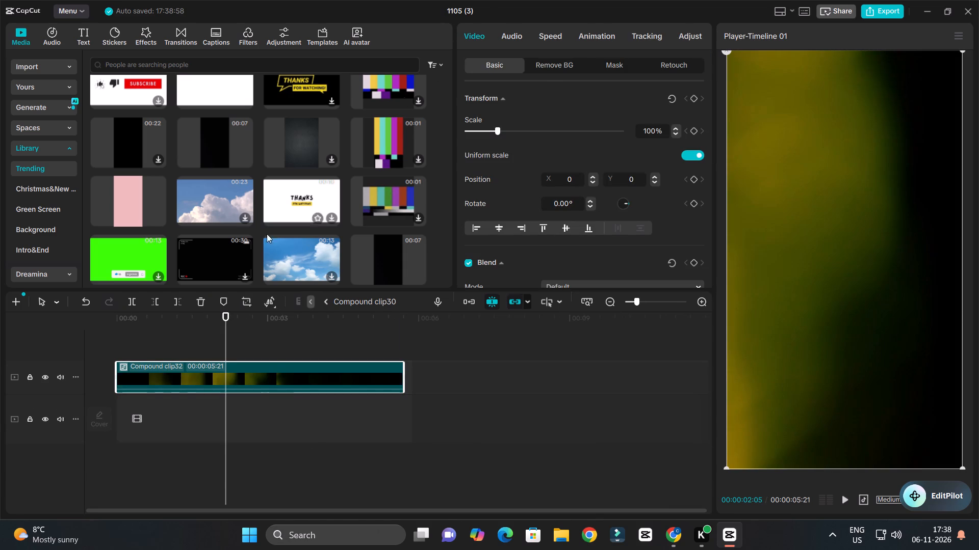
left_click(326, 304)
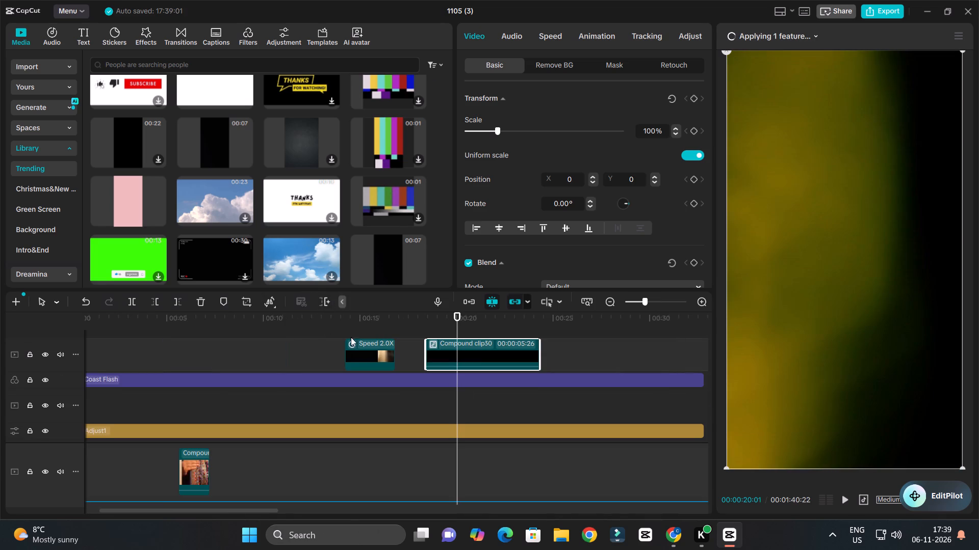
Raise the saturation of the golden compound clip with the Abstract Aurora overlay to 50.
left_click(461, 350)
left_click(702, 33)
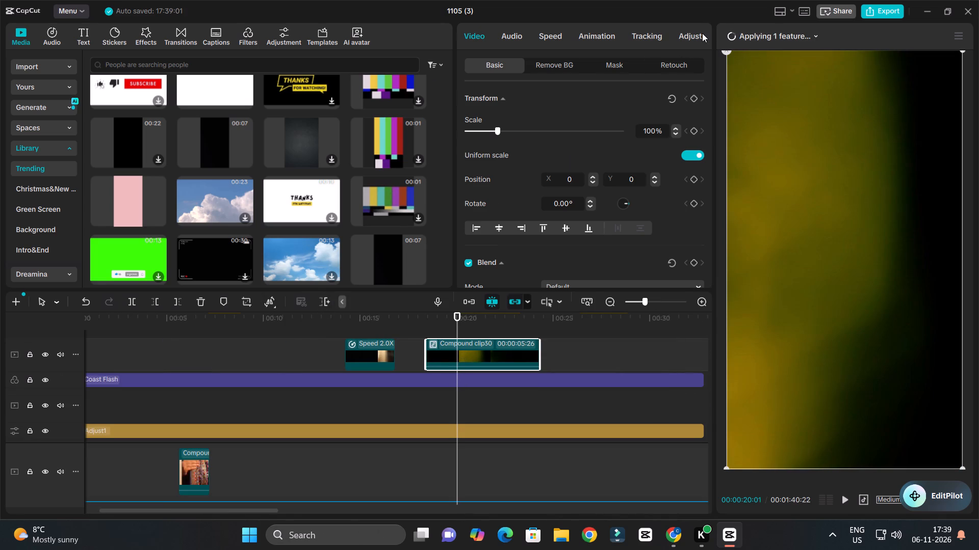
scroll(535, 166, "down", 8)
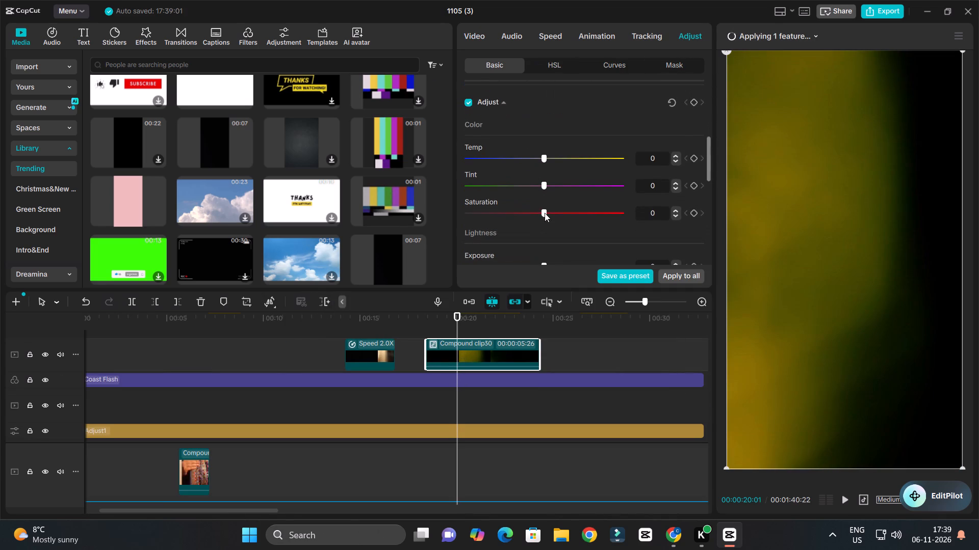
left_click_drag(545, 213, 686, 200)
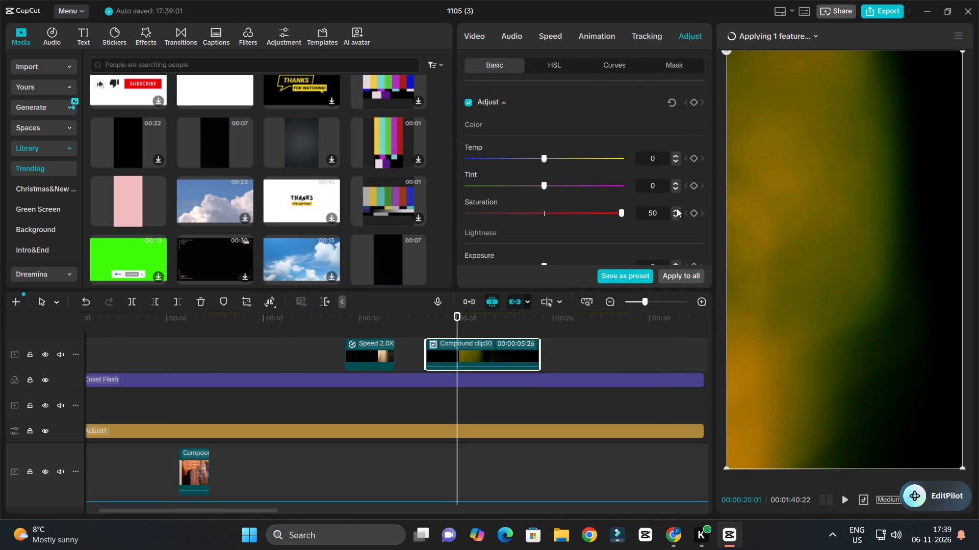
Bend the compound clip's red curve strongly upward, then ease it back to a slight lift for an orange tint.
left_click(616, 65)
scroll(601, 172, "down", 7)
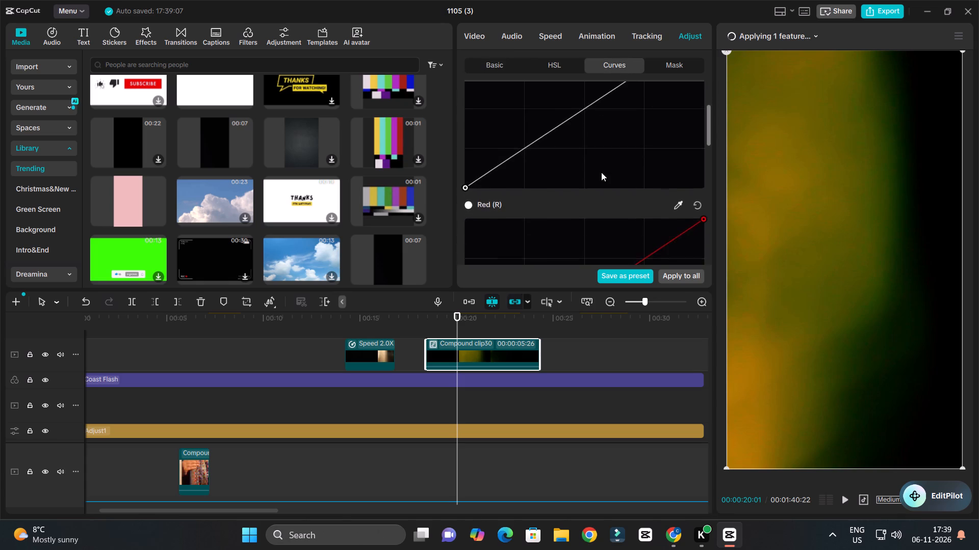
scroll(601, 172, "down", 3)
left_click_drag(581, 144, 548, 90)
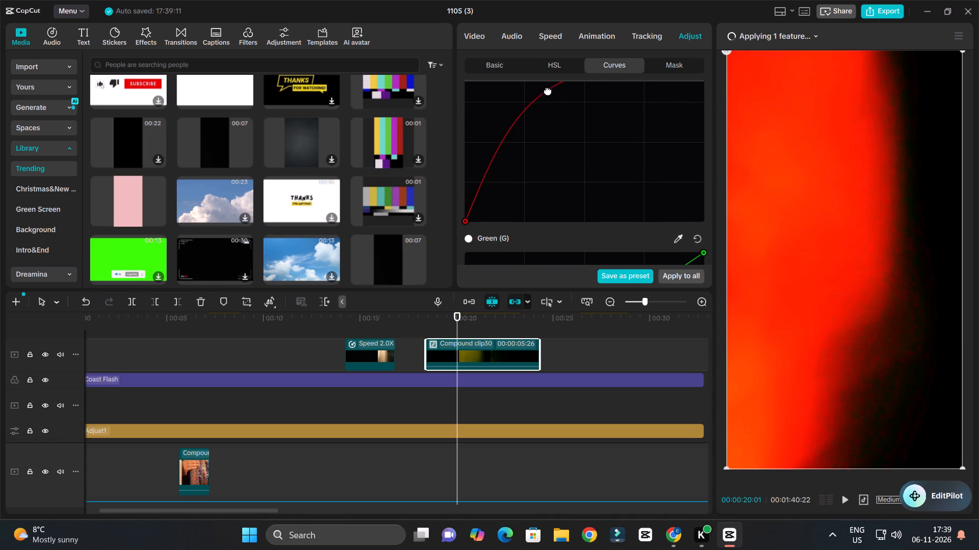
left_click_drag(548, 90, 569, 135)
Set the orange-tinted compound clip's blend mode to Screen and briefly preview it from just before its start.
left_click(470, 41)
scroll(488, 179, "down", 1)
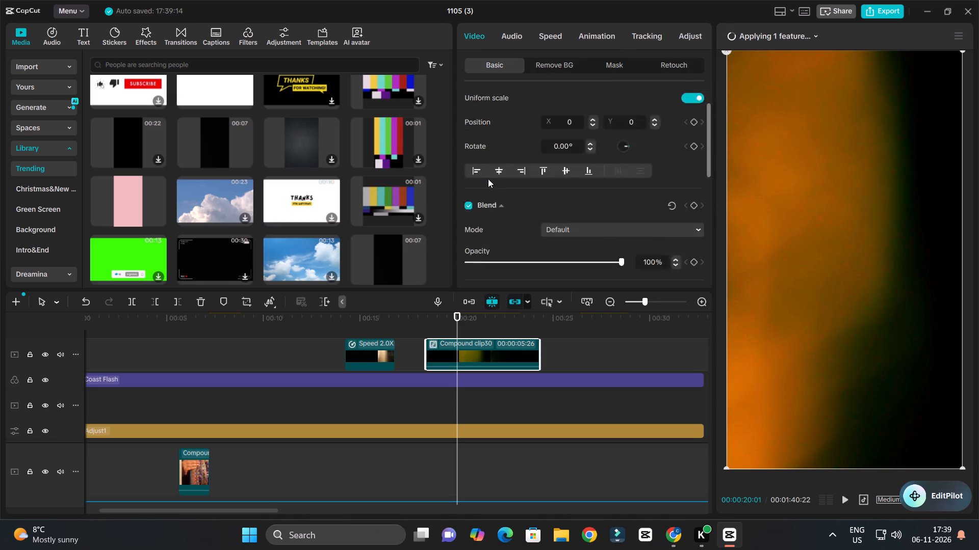
scroll(488, 179, "down", 1)
left_click(601, 174)
left_click(583, 241)
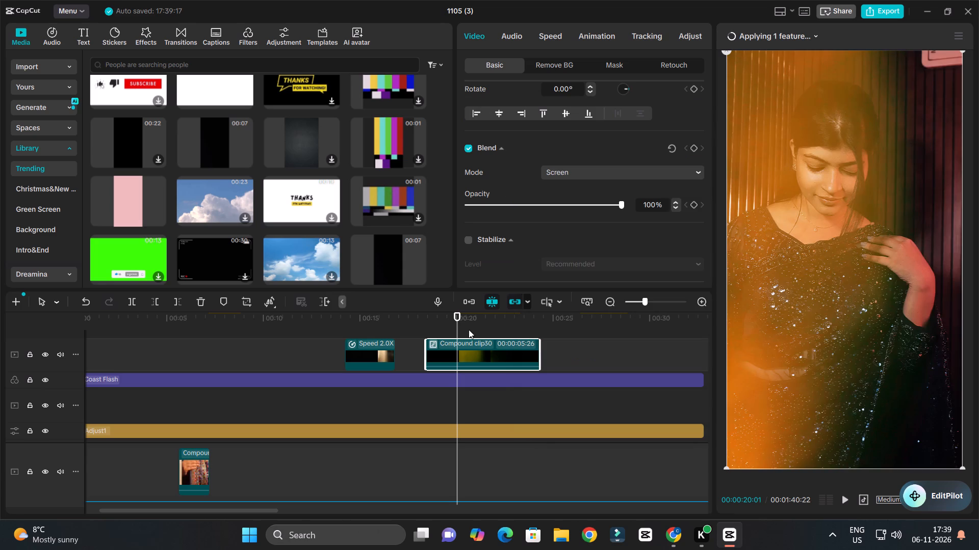
left_click(423, 317)
key("space")
key("space")
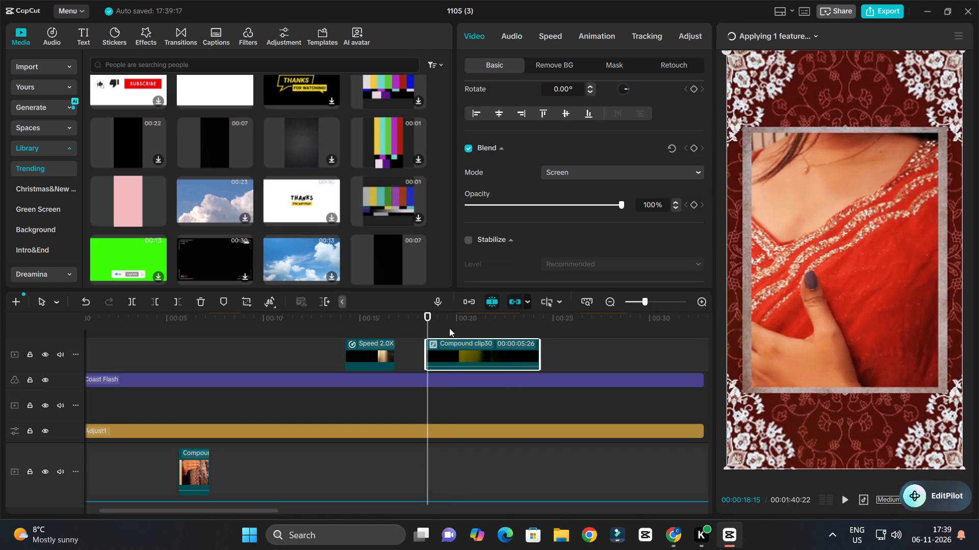
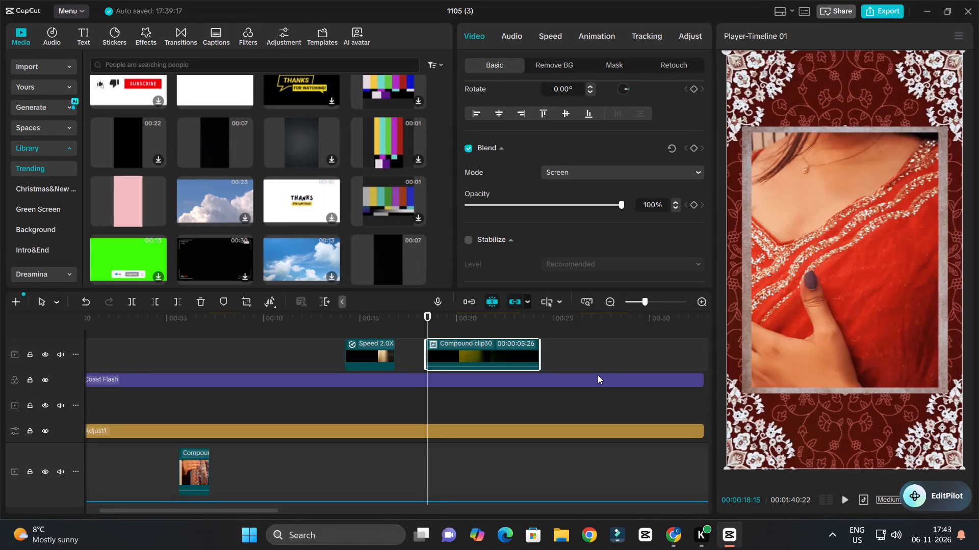
Preview the Screen-blended compound clip over the dark saree shot, and lower its opacity to soften the light.
key("space")
scroll(717, 342, "up", 5, "ctrl")
key("space")
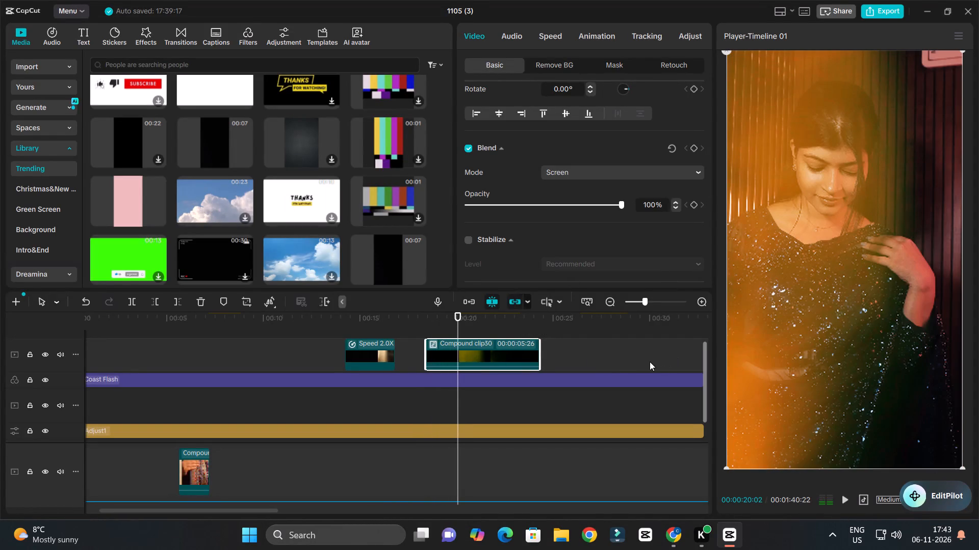
scroll(650, 362, "up", 5, "ctrl")
key("space")
key("space")
left_click(511, 350)
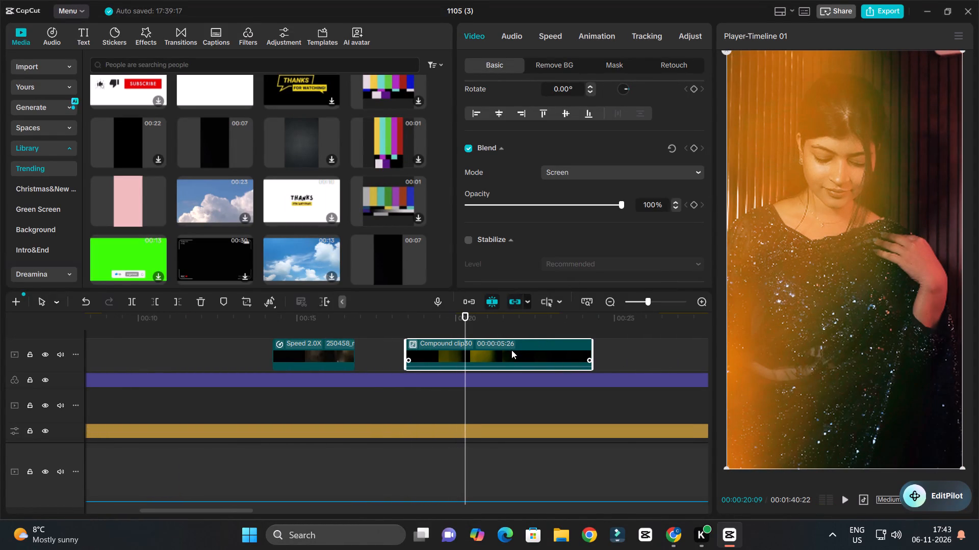
scroll(509, 197, "up", 1)
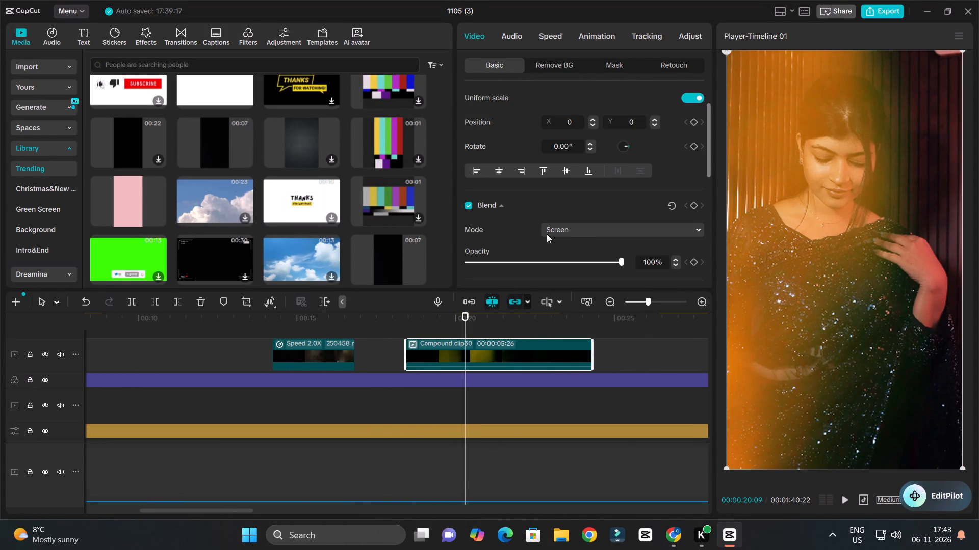
left_click_drag(589, 261, 544, 250)
scroll(559, 213, "up", 3)
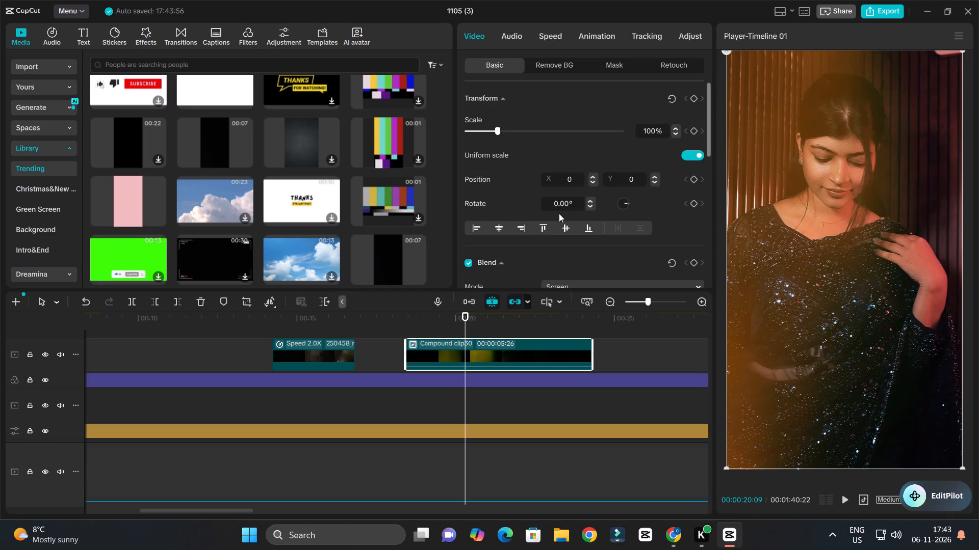
Set the compound clip's tint to 50 and reduce its saturation to -24.
scroll(478, 182, "down", 3)
left_click(686, 34)
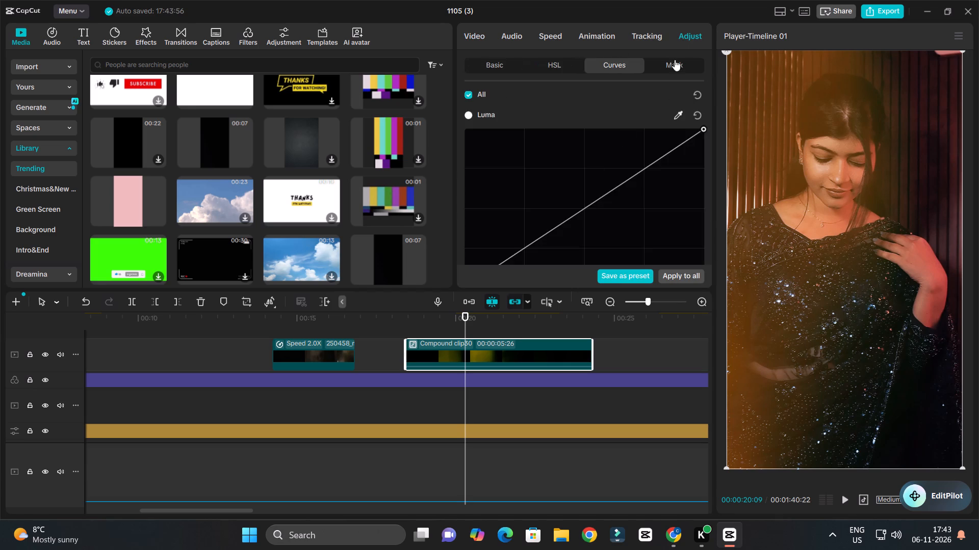
scroll(554, 188, "down", 3)
left_click(495, 68)
scroll(534, 163, "down", 2)
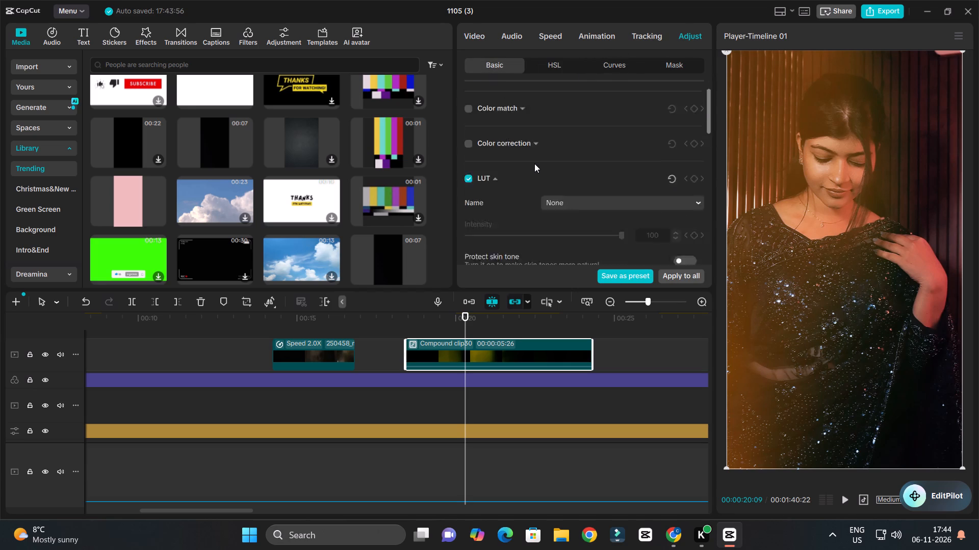
scroll(534, 163, "down", 5)
left_click_drag(599, 216, 540, 227)
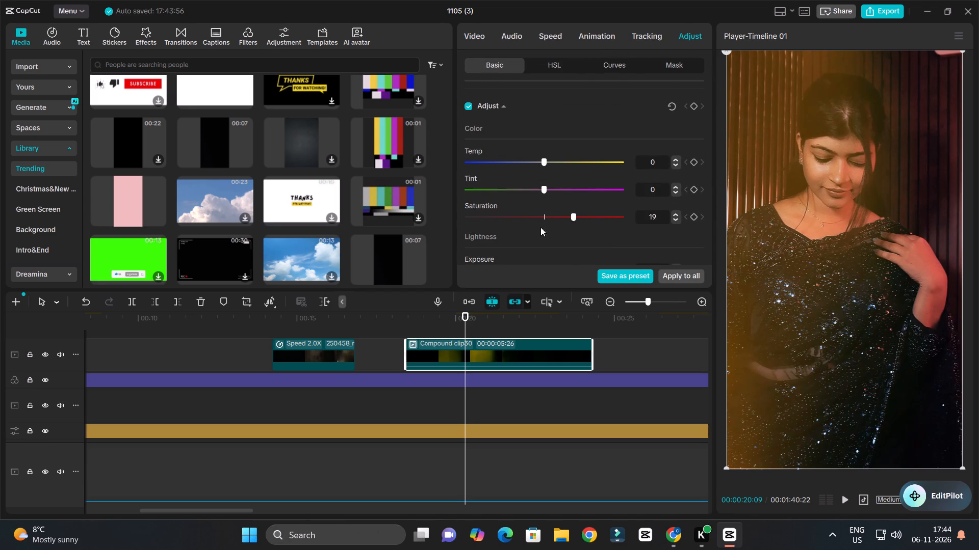
left_click_drag(540, 227, 568, 247)
left_click_drag(568, 247, 545, 250)
left_click_drag(542, 186, 724, 195)
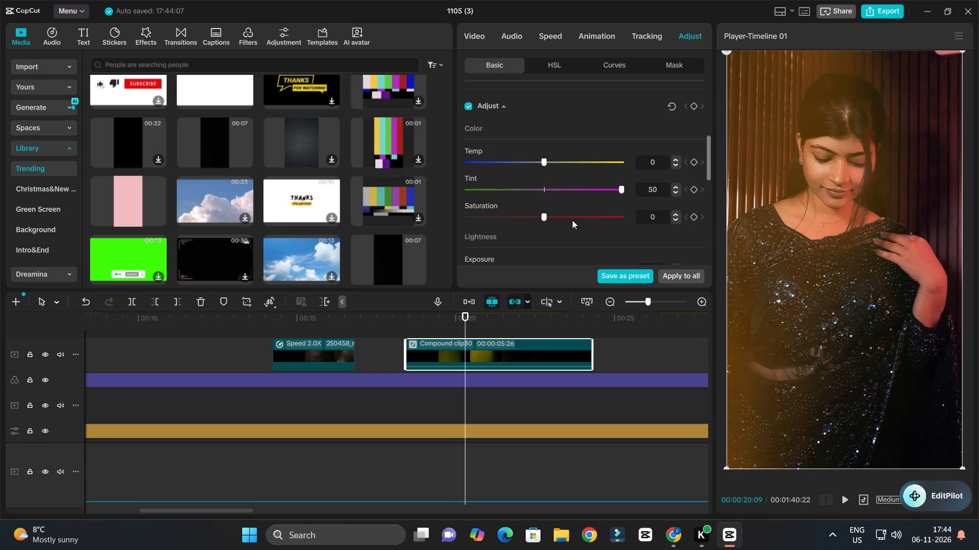
left_click_drag(545, 217, 502, 233)
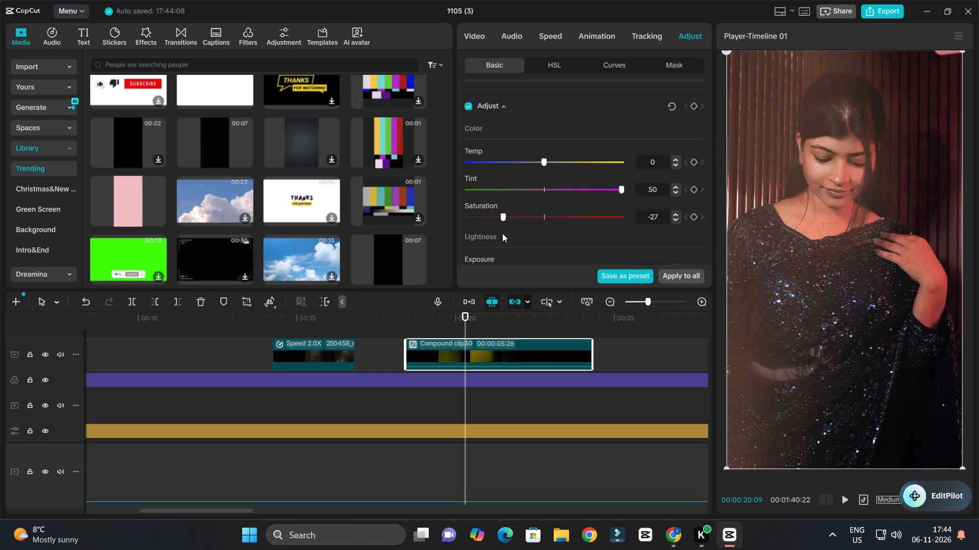
left_click_drag(502, 233, 504, 238)
Play back the recoloured compound clip from its start to judge the muted light over the saree shots.
key("space")
scroll(509, 345, "down", 5, "ctrl")
scroll(509, 348, "up", 12, "ctrl")
key("space")
key("space")
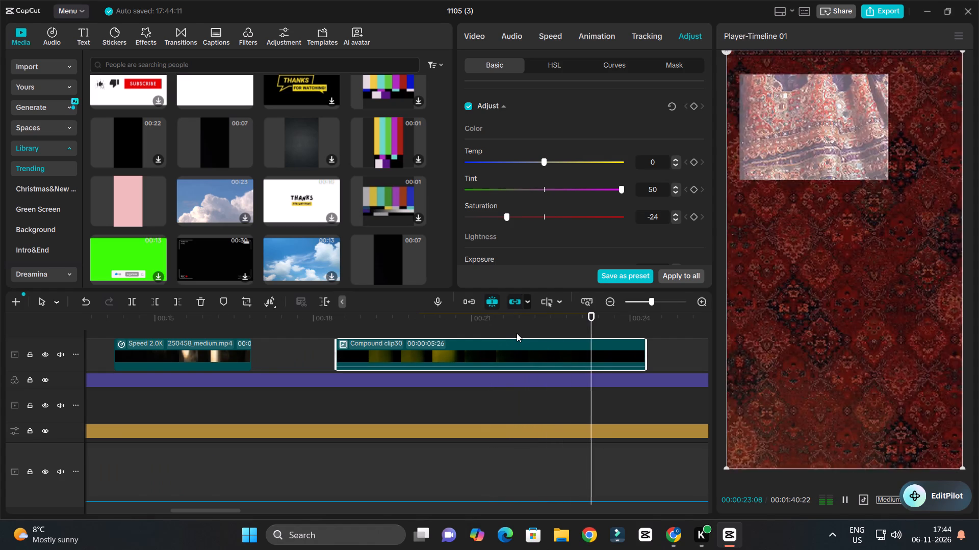
key("space")
left_click(333, 326)
key("space")
scroll(411, 339, "down", 4, "ctrl")
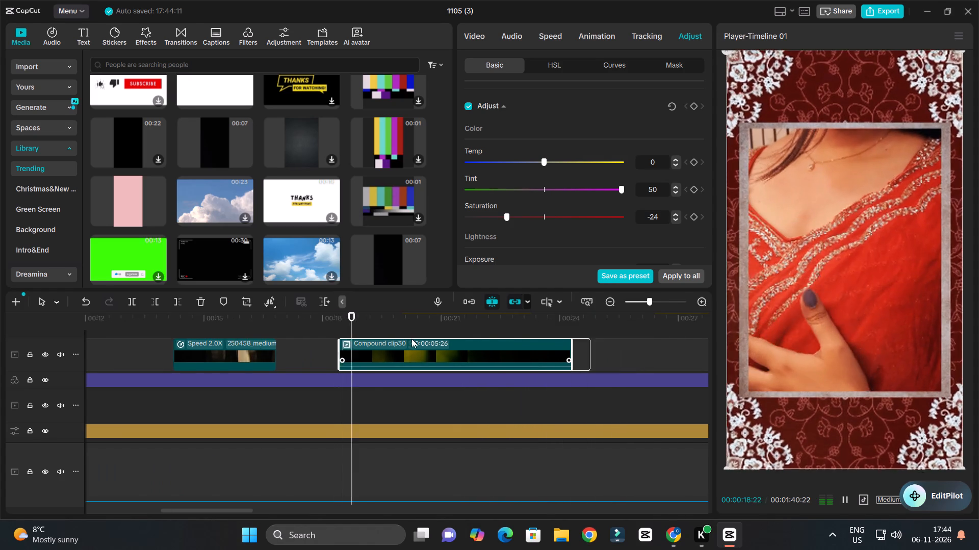
scroll(429, 377, "up", 4, "ctrl")
scroll(436, 371, "down", 5)
scroll(437, 370, "up", 5, "ctrl")
scroll(437, 370, "down", 5, "ctrl")
key("space")
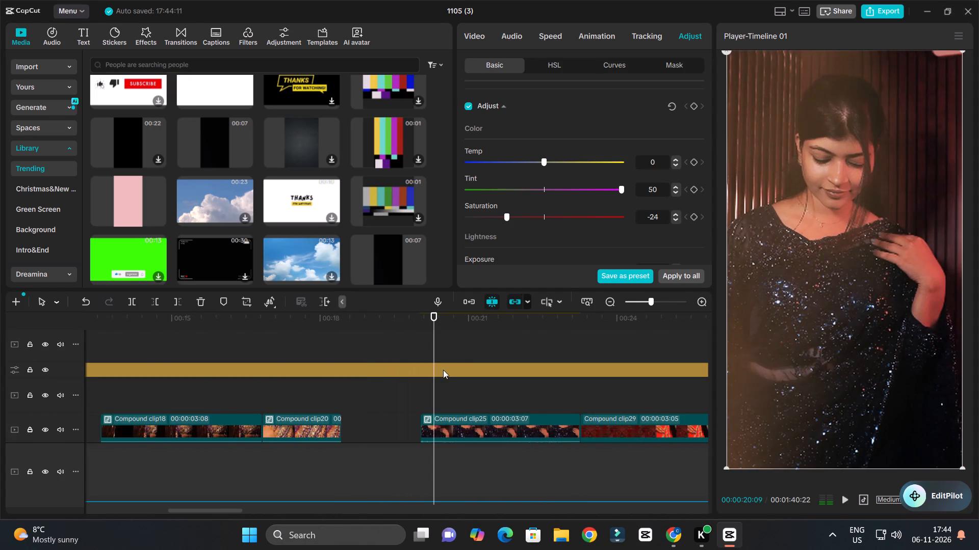
Trim off everything in the light overlay compound clip after 00:00:20:01, where the dark saree shot begins.
scroll(456, 353, "up", 4)
left_click_drag(429, 319, 426, 333)
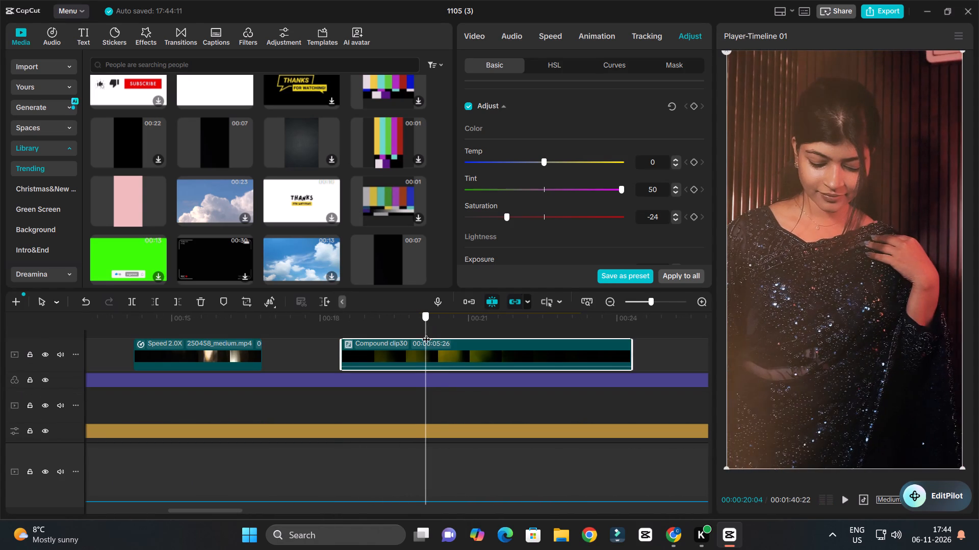
left_click_drag(426, 333, 429, 338)
scroll(429, 361, "down", 4)
left_click_drag(426, 314, 441, 345)
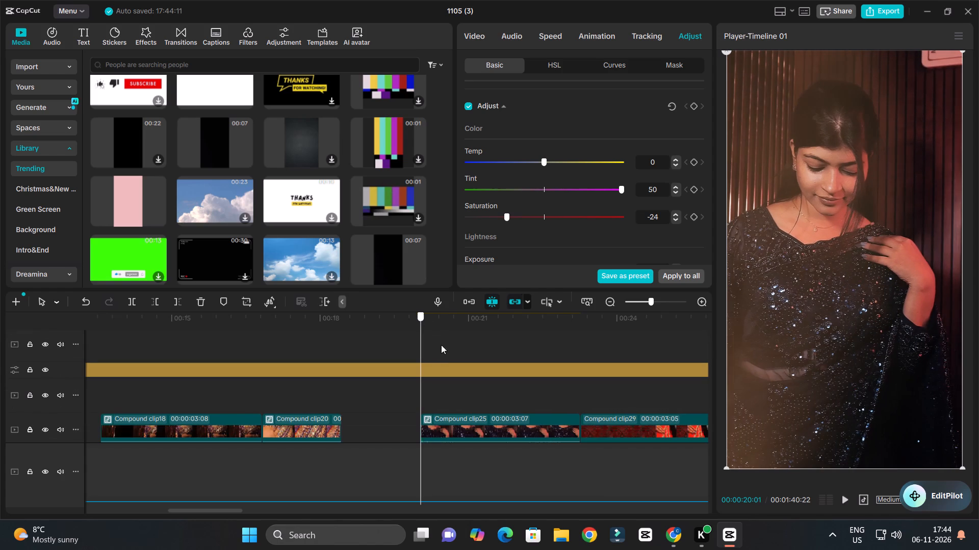
left_click_drag(441, 345, 421, 323)
scroll(445, 355, "up", 4)
left_click(447, 345)
key("w")
Play the sequence from about 15 s to review the light overlays over the patterned saree shots.
scroll(449, 348, "down", 8, "ctrl")
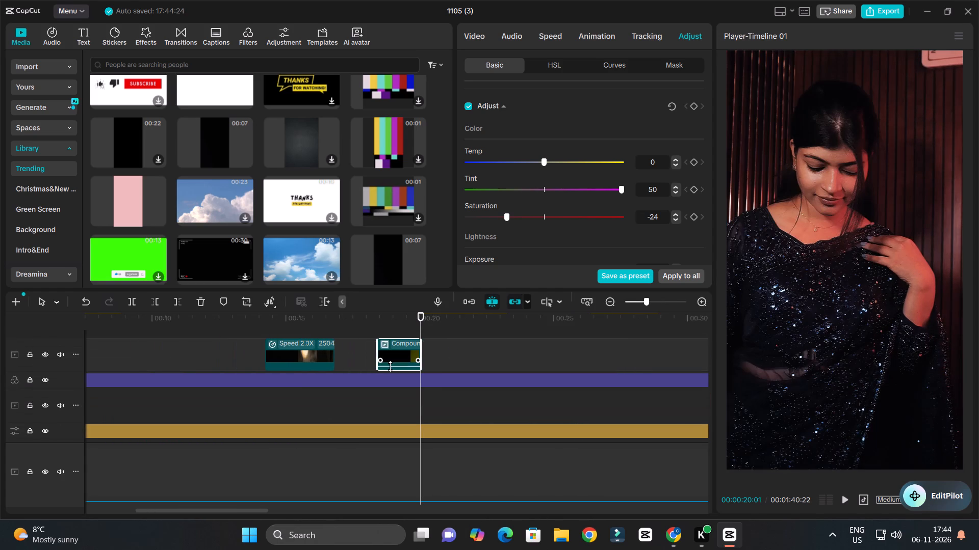
left_click(296, 323)
key("space")
scroll(378, 359, "down", 5, "ctrl")
scroll(381, 364, "up", 3, "ctrl")
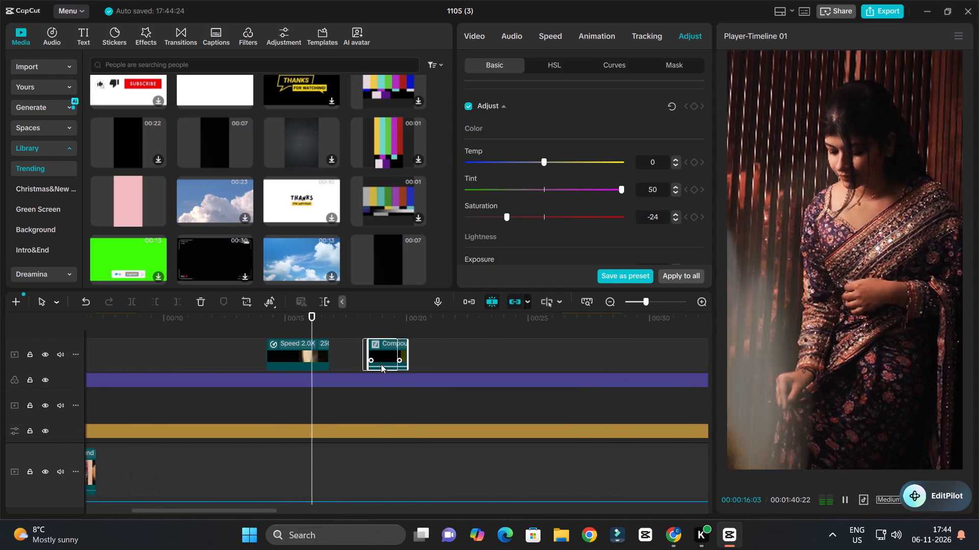
scroll(381, 364, "up", 4, "ctrl")
key("space")
scroll(388, 365, "down", 4)
key("space")
scroll(392, 365, "down", 9, "ctrl")
key("space")
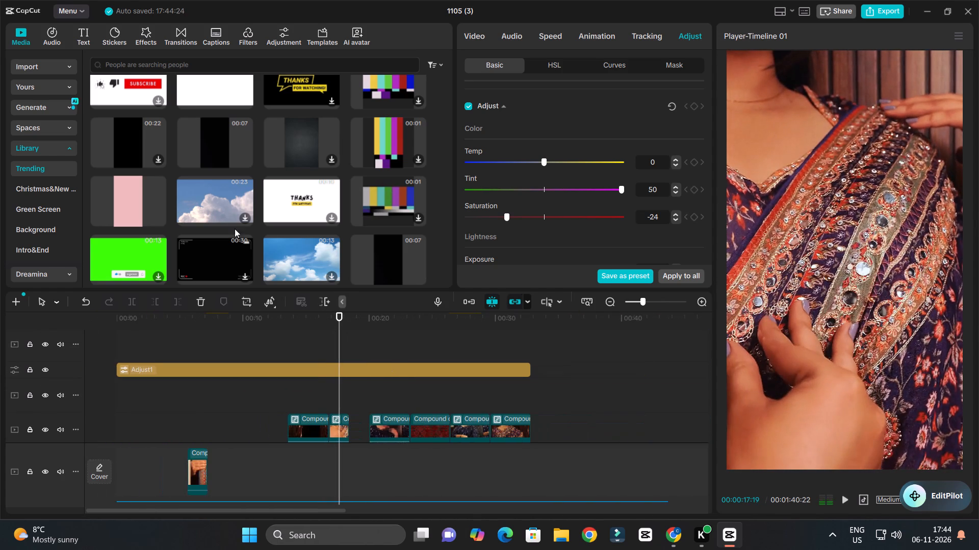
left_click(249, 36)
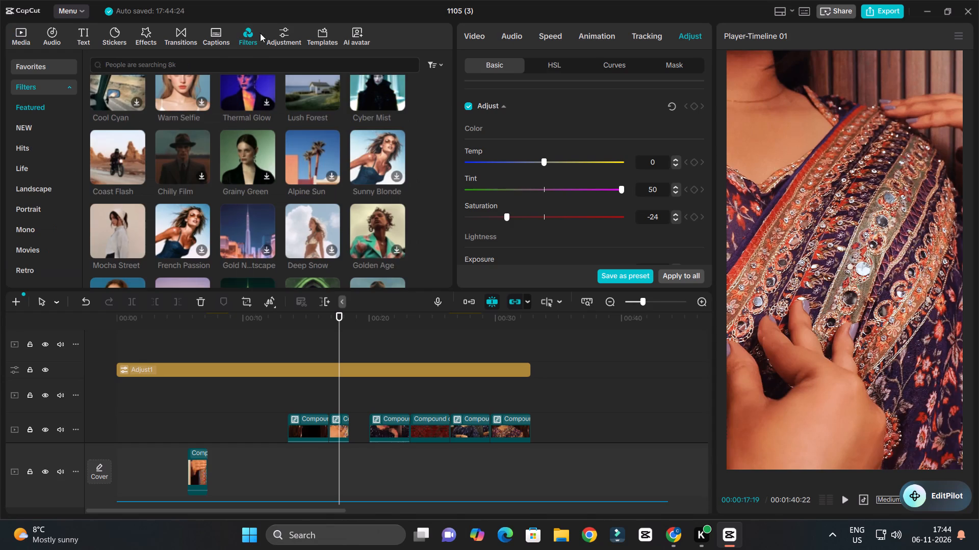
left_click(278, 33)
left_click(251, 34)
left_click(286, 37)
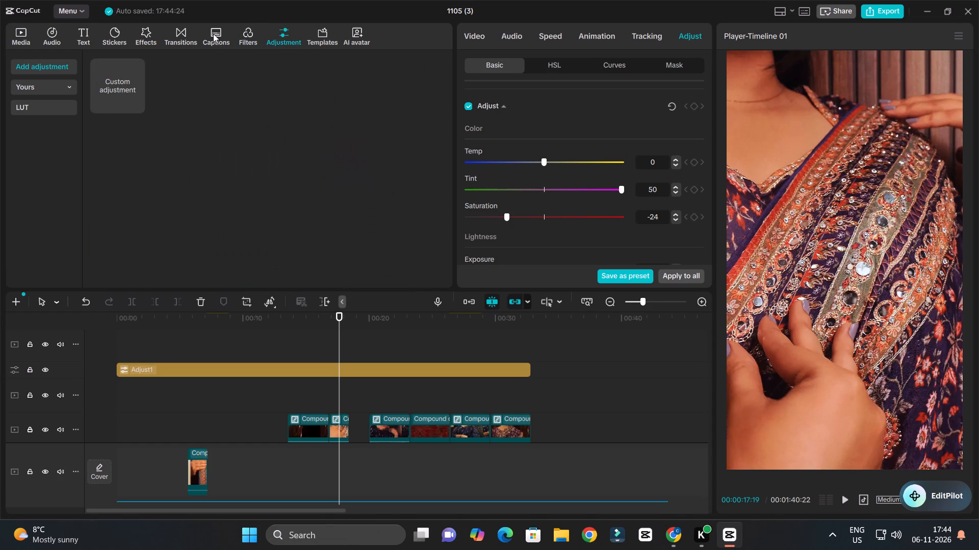
Preview the Blue_Gleam_6, Blue_Gleam_7 and Blue_Gleam_4 clips from the imported RS-free-prism-bokeh folder.
left_click(19, 35)
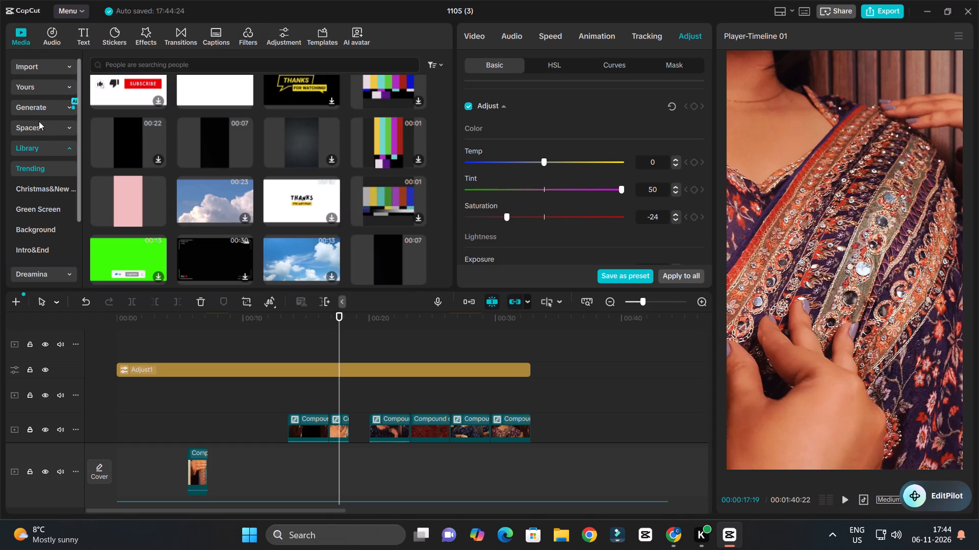
left_click(40, 67)
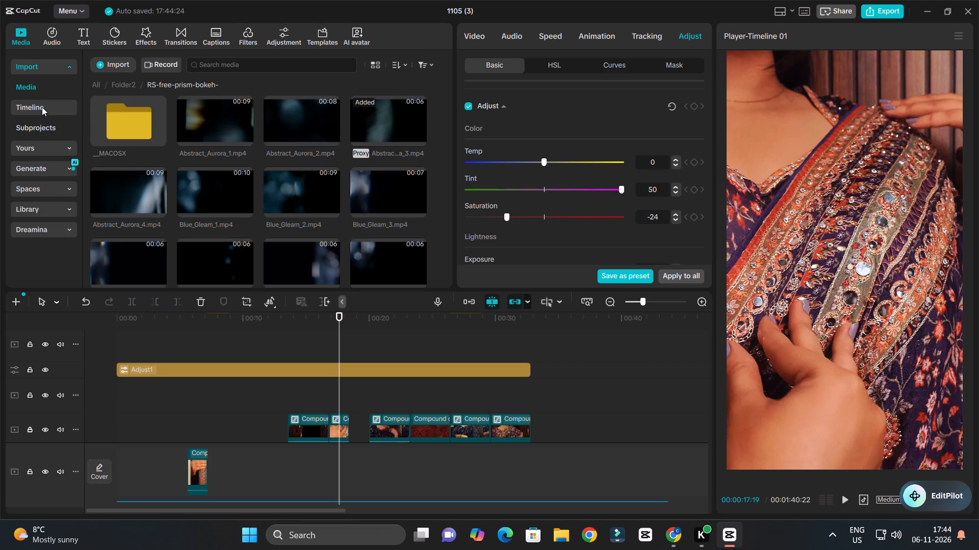
scroll(235, 145, "down", 2)
double_click(273, 156)
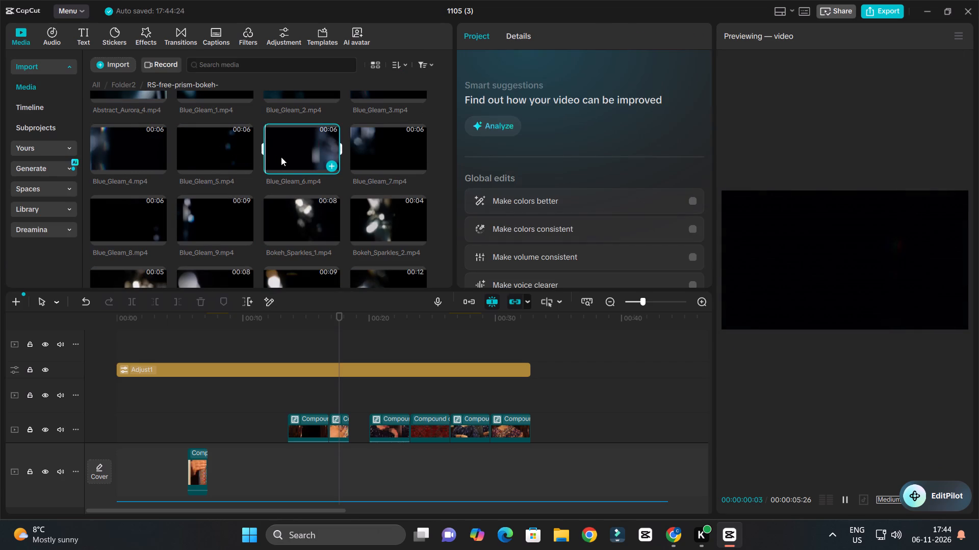
double_click(380, 155)
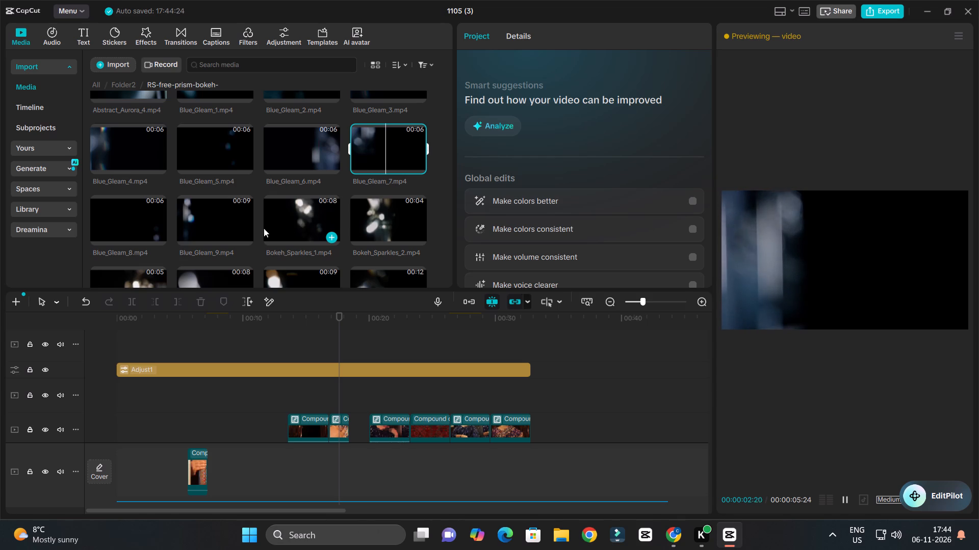
double_click(99, 149)
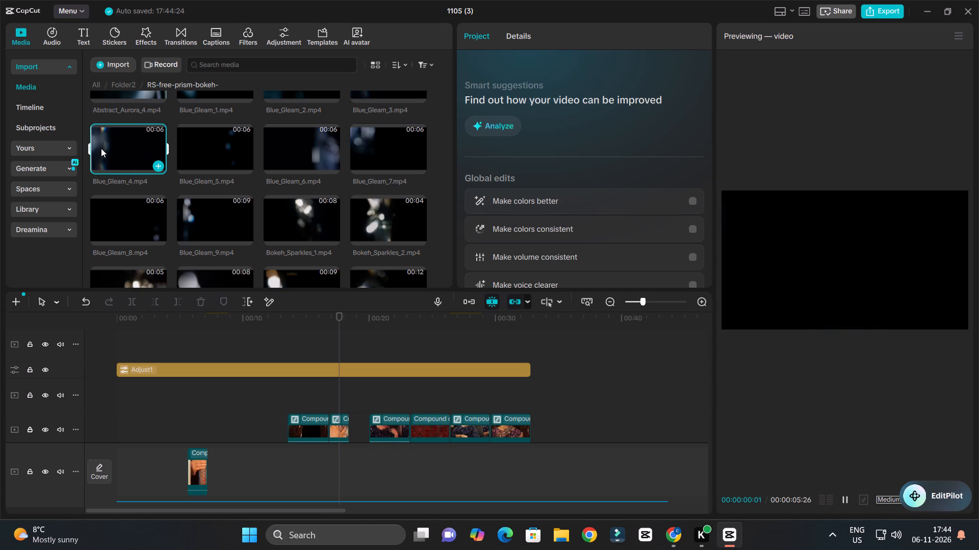
Add Bright_Spinning_Bokeh_1.mp4 past the end of the adjustment layer and Moving_Large_Bokeh.mp4 at about 18 s, both above that layer.
scroll(213, 156, "down", 3)
double_click(193, 111)
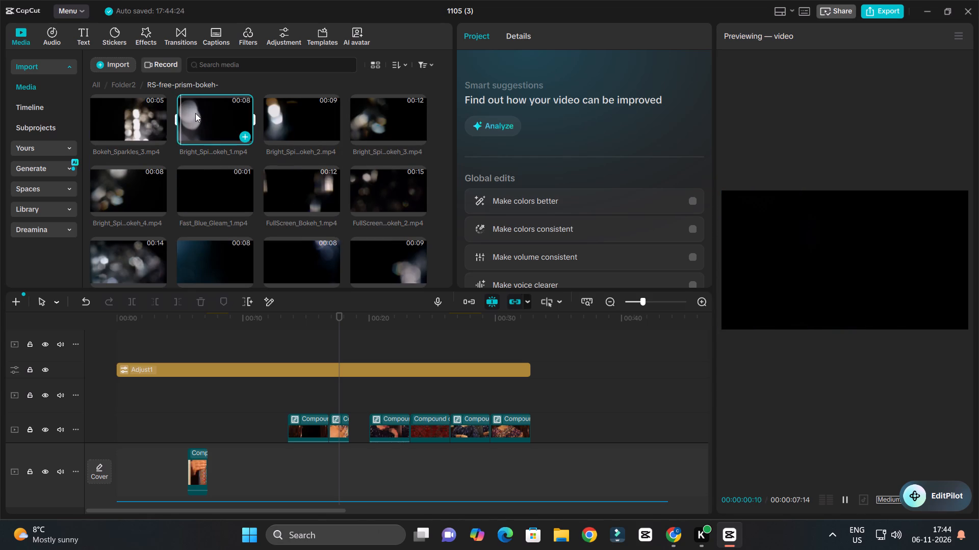
left_click_drag(195, 113, 536, 355)
scroll(252, 200, "down", 2)
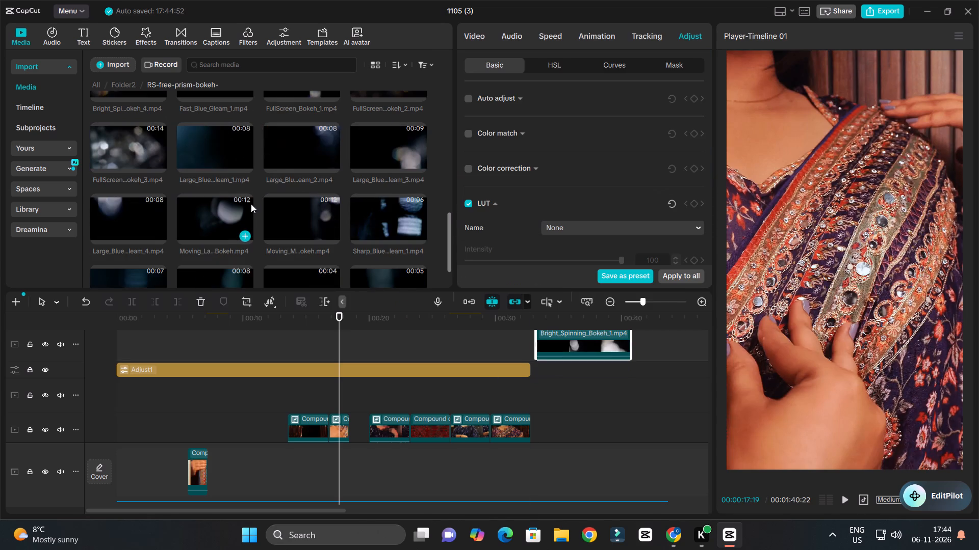
double_click(239, 209)
left_click_drag(219, 219, 356, 344)
Move the Bright_Spinning_Bokeh_1.mp4 clip to the very start of the timeline, above the adjustment layer.
scroll(351, 350, "down", 5, "ctrl")
left_click_drag(206, 320, 19, 347)
key("space")
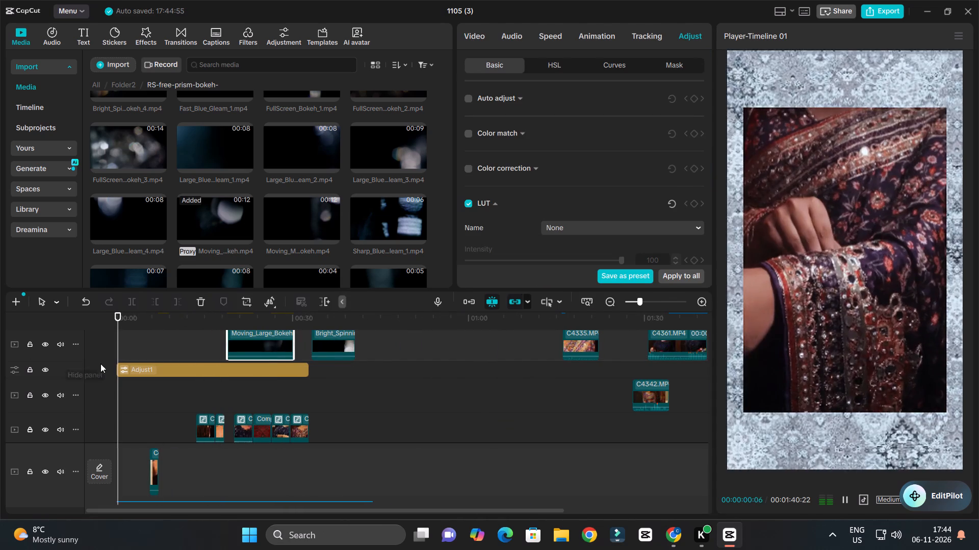
scroll(102, 364, "up", 5, "ctrl")
key("space")
left_click_drag(332, 342, 99, 336)
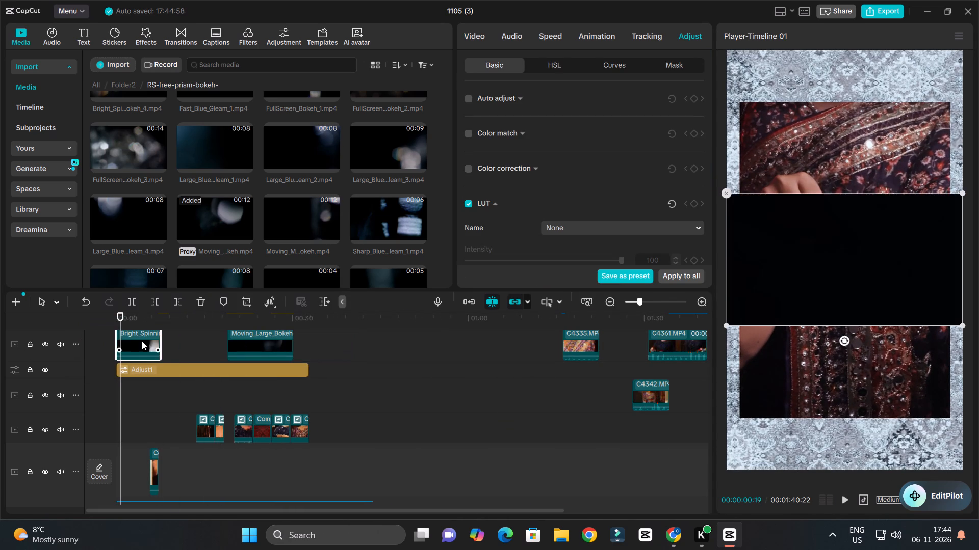
scroll(142, 341, "up", 10, "ctrl")
Play to where the spinning bokeh's light appears, and enlarge the Bright_Spinning_Bokeh_1.mp4 clip until it covers the whole vertical frame.
key("space")
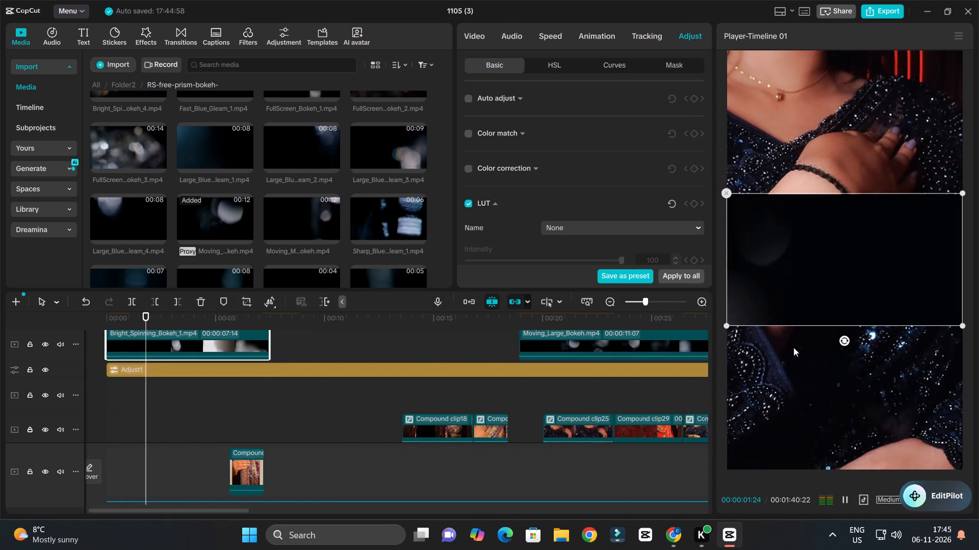
key("space")
left_click_drag(727, 325, 641, 507)
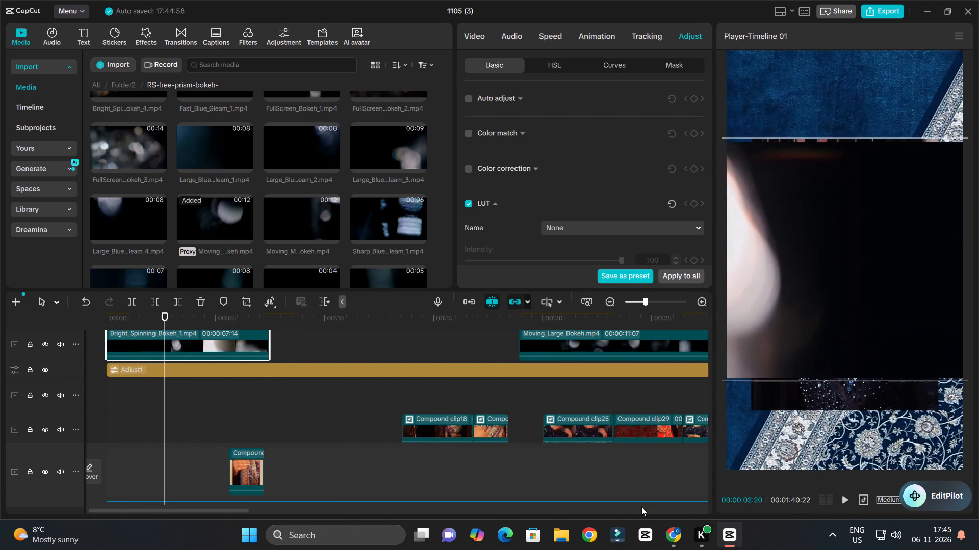
left_click_drag(641, 507, 334, 514)
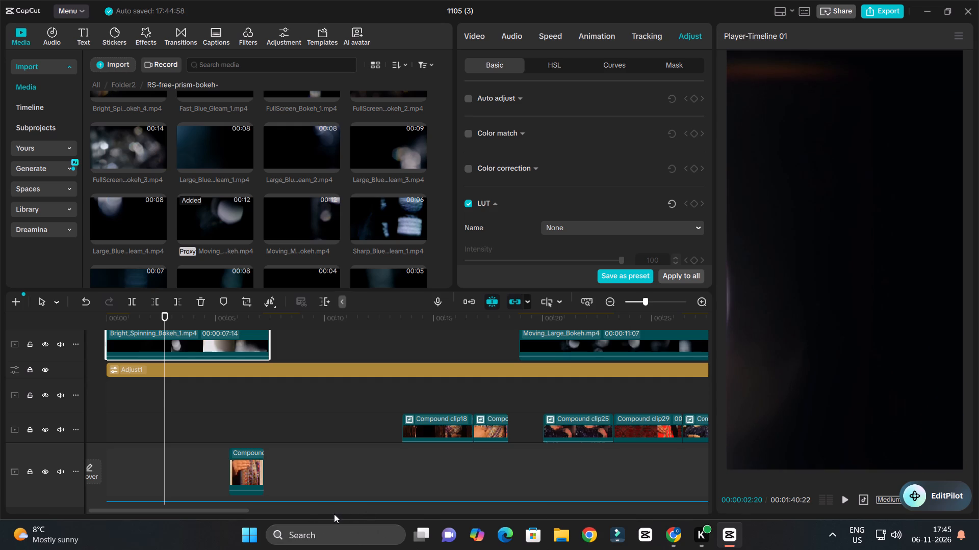
left_click_drag(334, 514, 333, 514)
left_click_drag(157, 320, 157, 320)
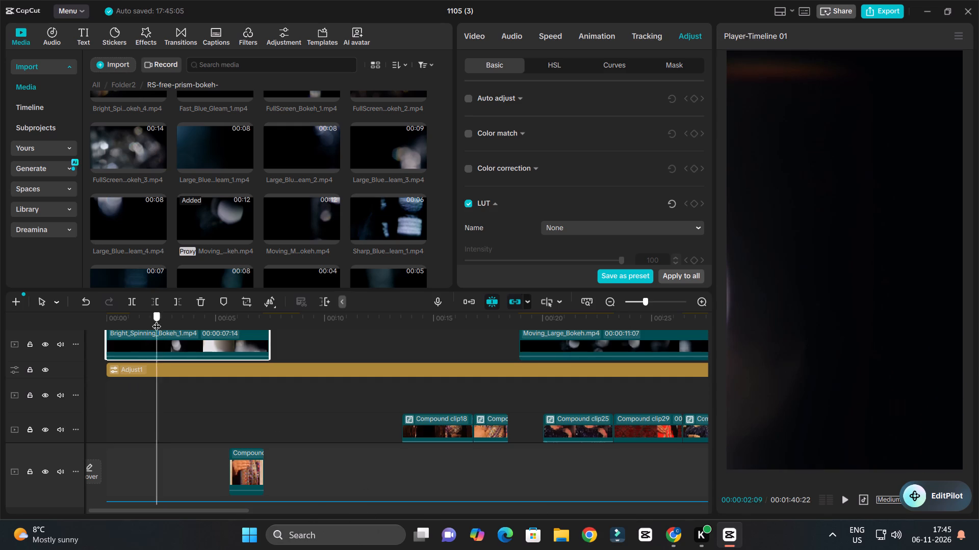
Play the Bright_Spinning_Bokeh_1.mp4 overlay from the start of the timeline to check its light movement and pacing.
left_click_drag(157, 320, 1, 356)
key("space")
scroll(198, 380, "up", 4, "ctrl")
scroll(198, 380, "down", 4, "ctrl")
scroll(205, 384, "up", 4, "ctrl")
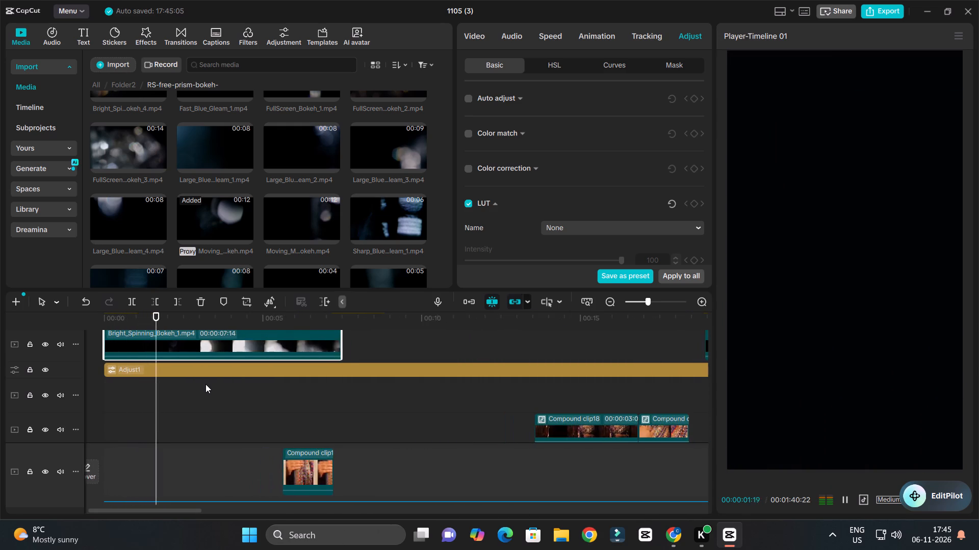
scroll(205, 384, "down", 4, "ctrl")
scroll(205, 384, "up", 4, "ctrl")
scroll(205, 384, "down", 4, "ctrl")
scroll(205, 384, "up", 8, "ctrl")
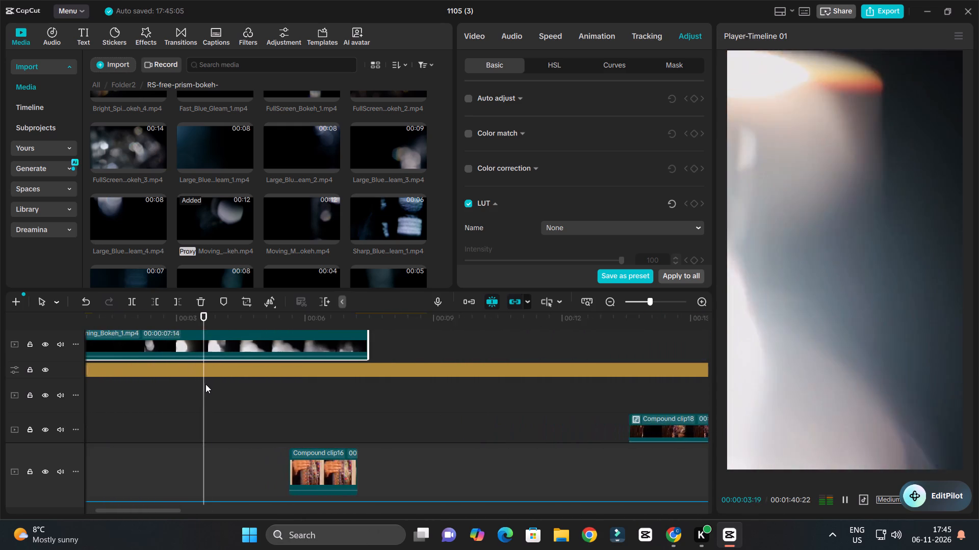
scroll(205, 384, "up", 8, "ctrl")
key("space")
Speed up the Bright_Spinning_Bokeh_1.mp4 clip to 5.00x and play it back from the start of the timeline.
left_click(309, 347)
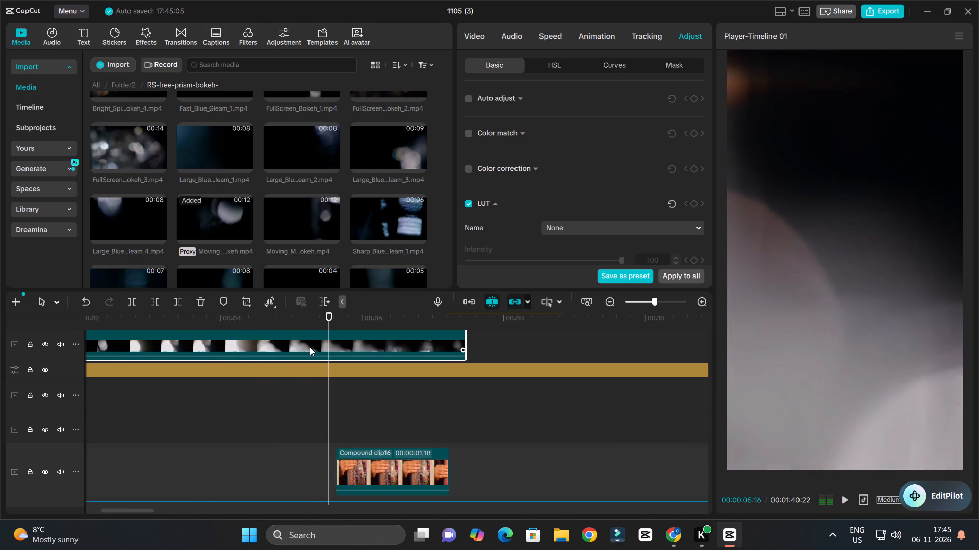
key("ctrl+r")
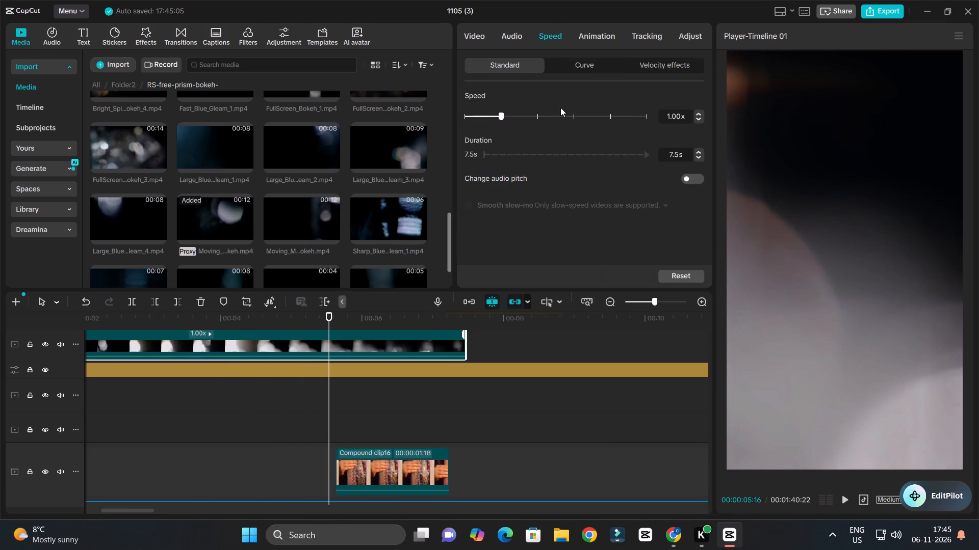
left_click(540, 118)
left_click(572, 116)
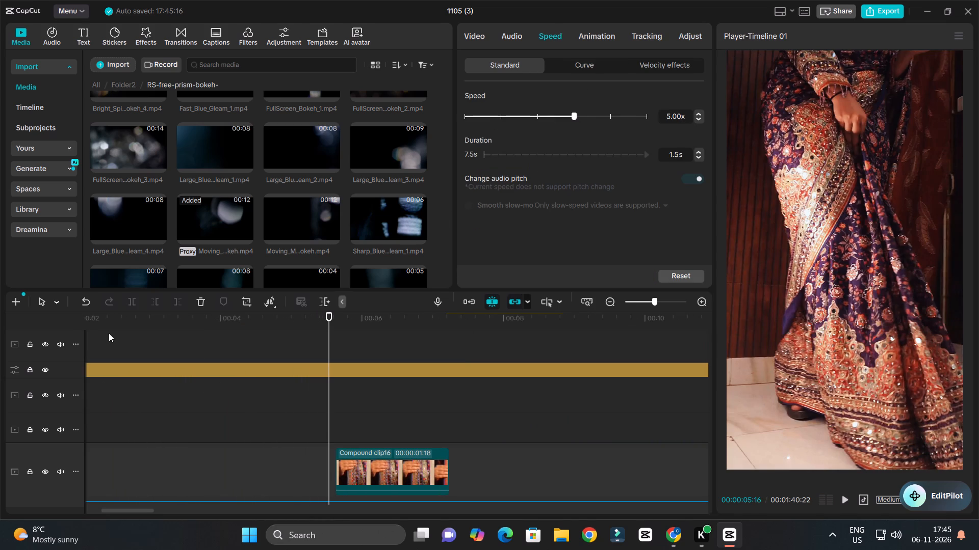
left_click_drag(126, 320, 0, 365)
key("space")
scroll(340, 363, "up", 9, "ctrl")
scroll(340, 363, "down", 5, "ctrl")
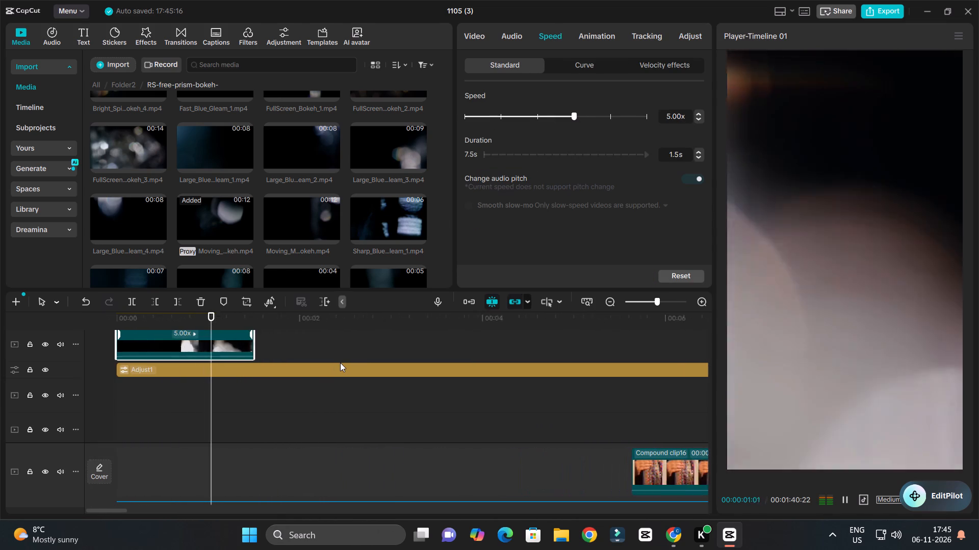
key("space")
Set the blend mode of the Bright_Spinning_Bokeh_1.mp4 clip to Screen and replay the opening.
left_click(237, 342)
left_click(477, 33)
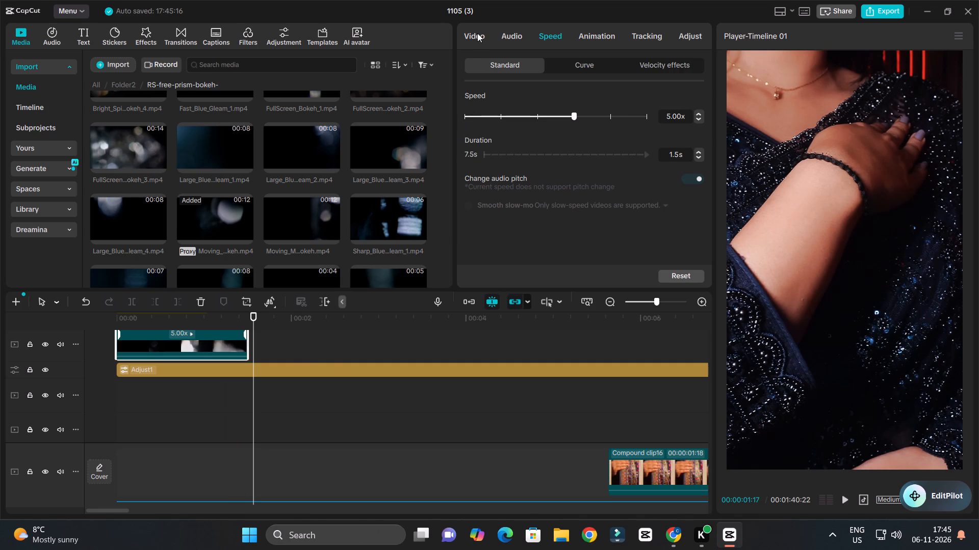
scroll(551, 171, "down", 2)
left_click(580, 176)
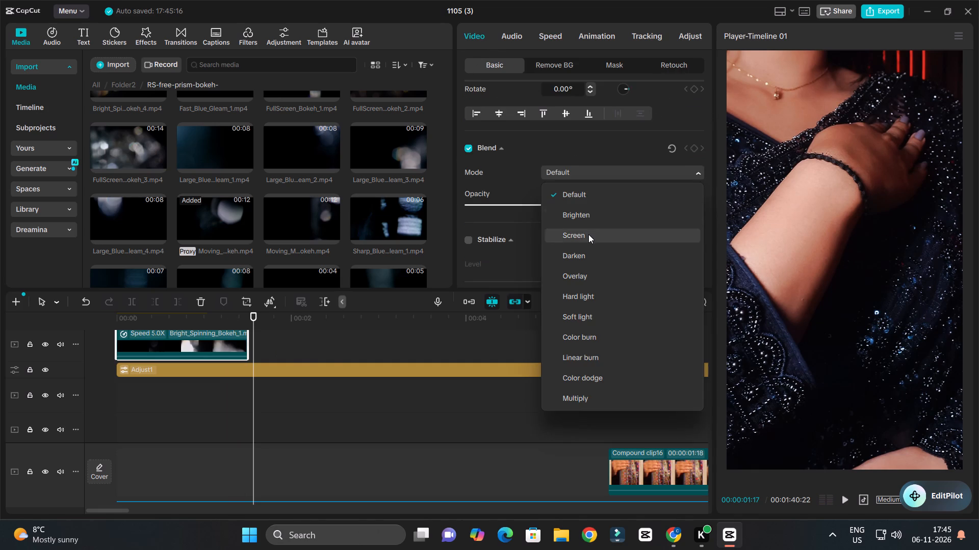
left_click(588, 234)
left_click_drag(216, 324, 0, 356)
key("space")
scroll(234, 355, "down", 4, "ctrl")
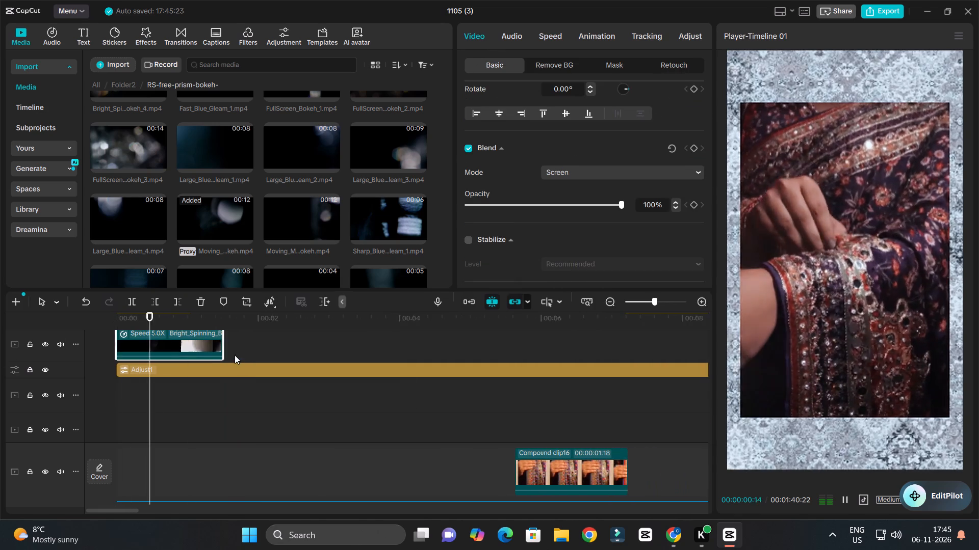
scroll(238, 359, "up", 3, "ctrl")
scroll(243, 357, "down", 4, "ctrl")
scroll(244, 358, "up", 3, "ctrl")
key("space")
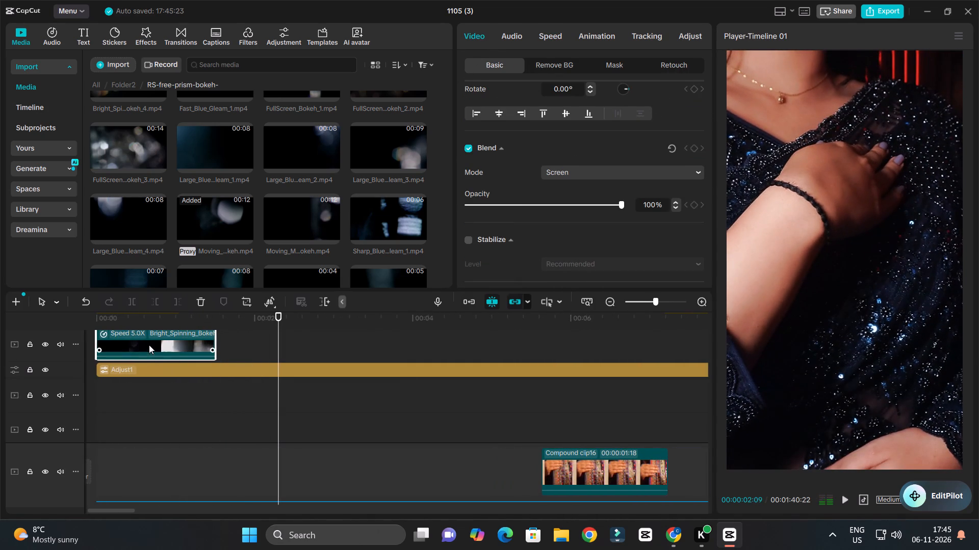
Shift the Bright_Spinning_Bokeh_1.mp4 clip to start about 0.25 s into the timeline, checking its timing in playback.
left_click_drag(149, 345, 200, 355)
left_click_drag(148, 321, 87, 325)
key("space")
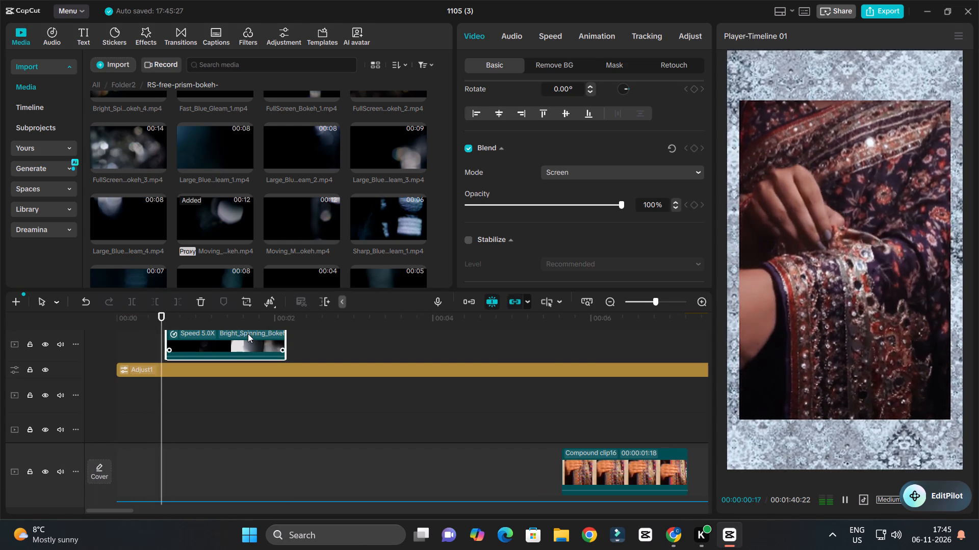
scroll(248, 334, "down", 3, "ctrl")
key("space")
left_click_drag(164, 320, 160, 321)
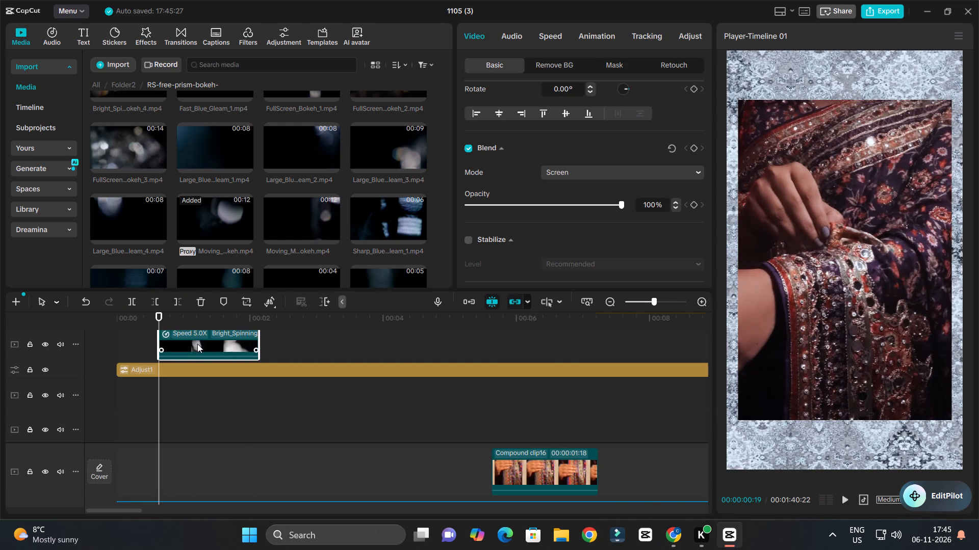
left_click_drag(197, 345, 172, 348)
left_click(133, 322)
key("space")
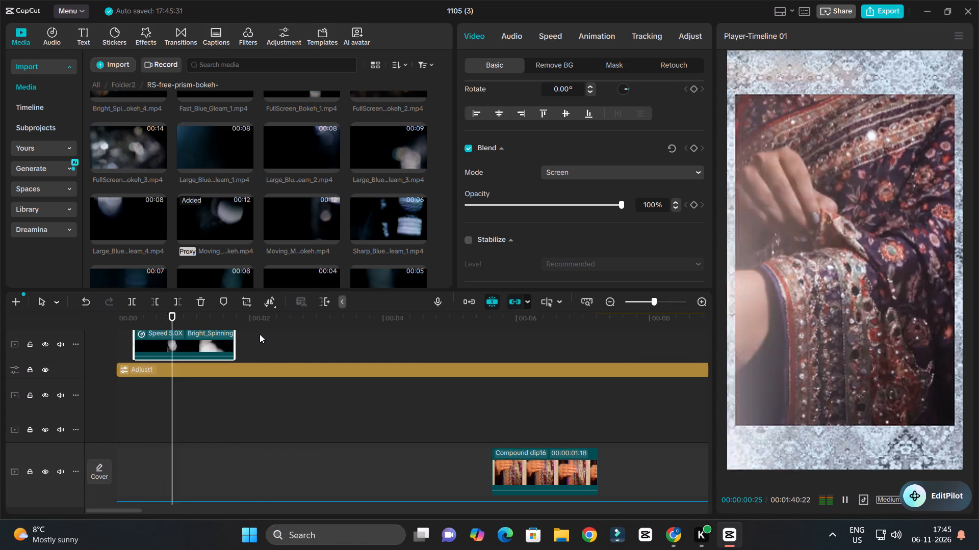
scroll(260, 334, "up", 3, "ctrl")
key("space")
Reduce the opacity of the Bright_Spinning_Bokeh_1.mp4 clip to 68% and play on past it.
left_click(213, 341)
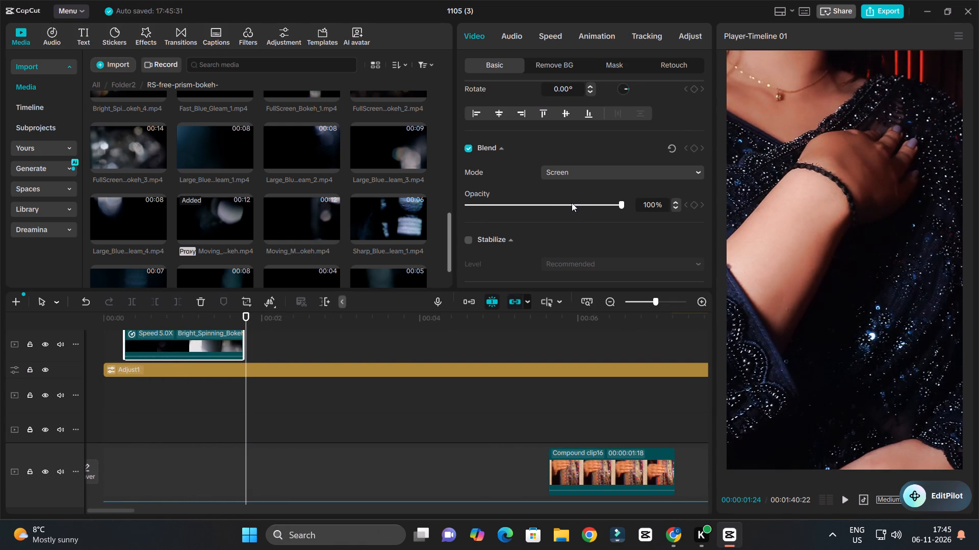
left_click(572, 203)
key("space")
scroll(338, 364, "down", 3, "ctrl")
scroll(338, 364, "up", 4, "ctrl")
key("space")
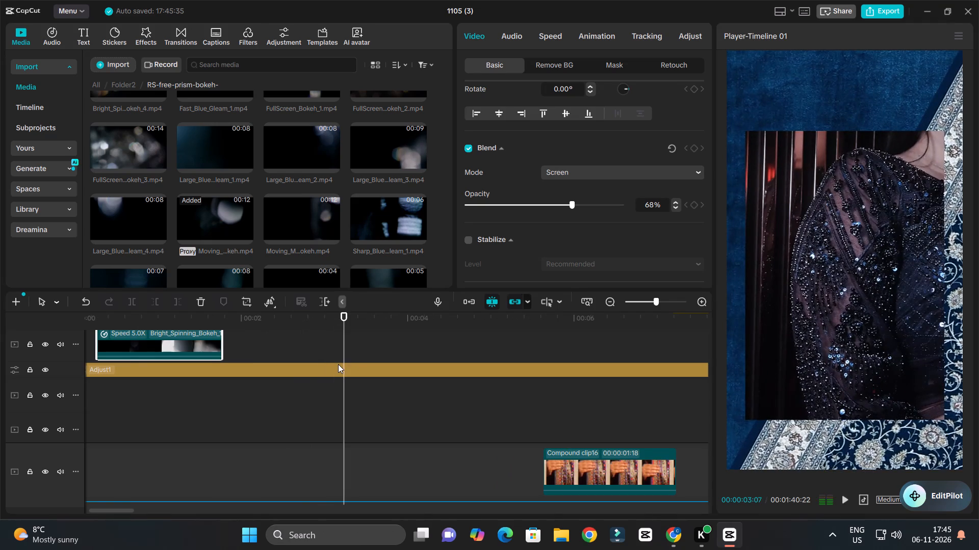
Copy the Moving_Large_Bokeh.mp4 clip to about 2 s on the same track, just after the spinning bokeh clip.
scroll(338, 364, "down", 10, "ctrl")
scroll(338, 364, "up", 4)
scroll(338, 364, "down", 8, "ctrl")
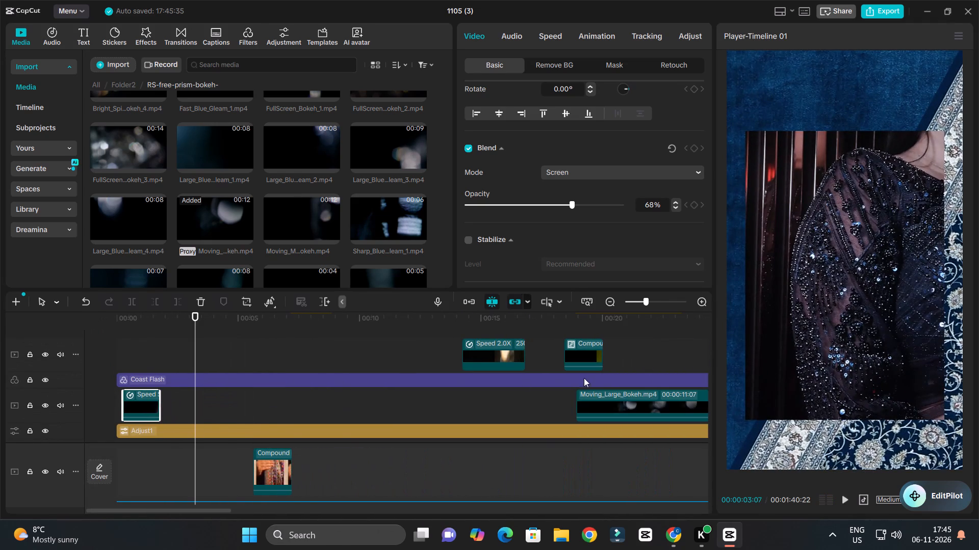
scroll(573, 357, "down", 4, "ctrl")
left_click(535, 404)
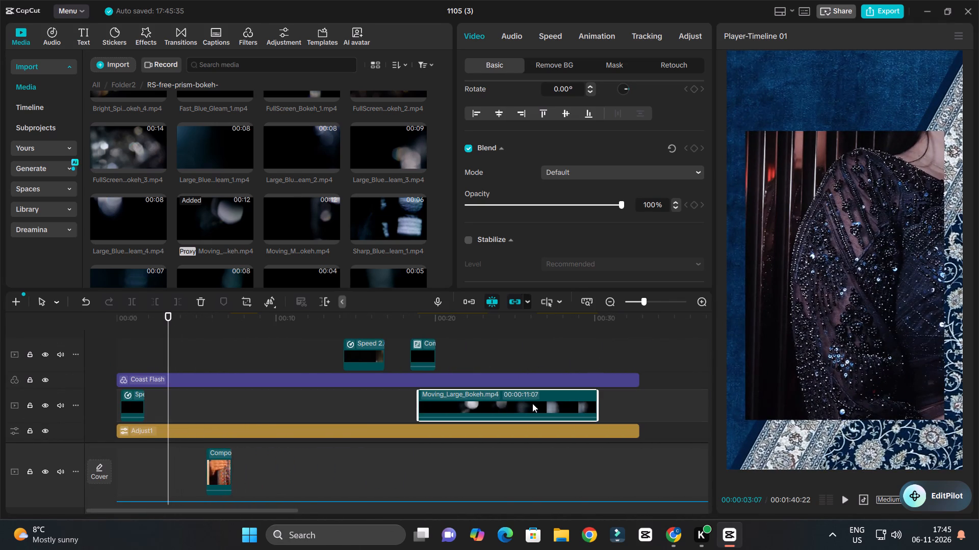
left_click_drag(532, 403, 271, 407, "alt")
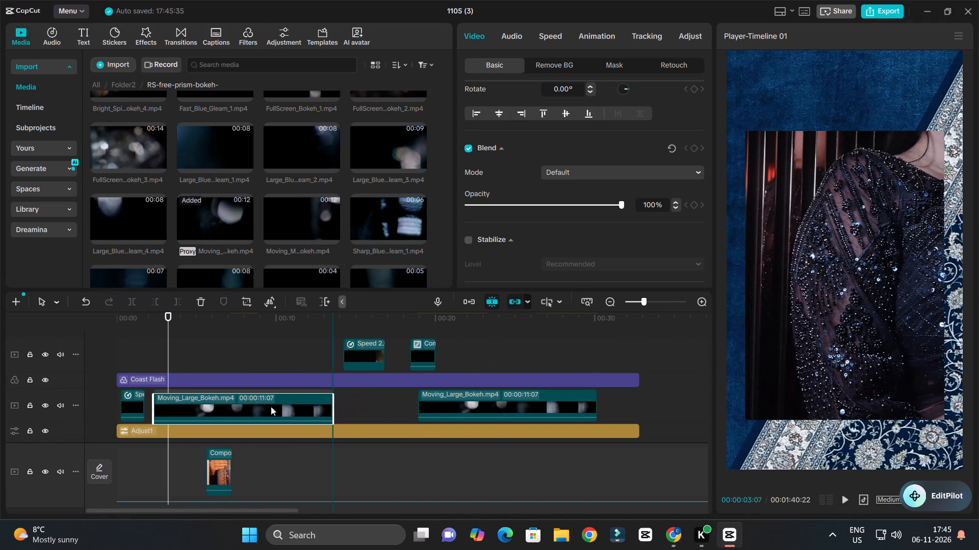
left_click(271, 406)
Scale the copied Moving_Large_Bokeh.mp4 clip to 323% to cover the frame and set its blend mode to Screen.
left_click_drag(497, 131, 550, 177)
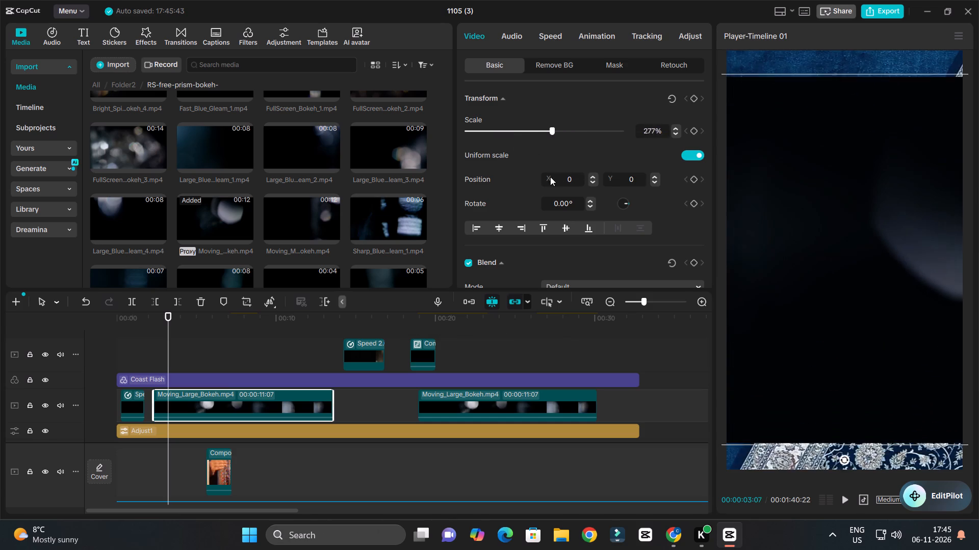
left_click_drag(550, 177, 565, 179)
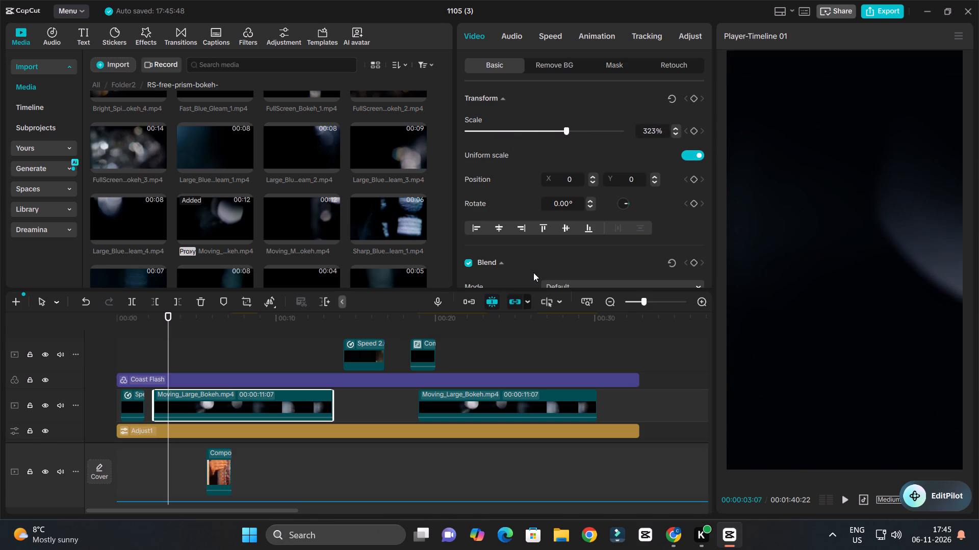
scroll(533, 272, "down", 2)
left_click(592, 169)
left_click(581, 230)
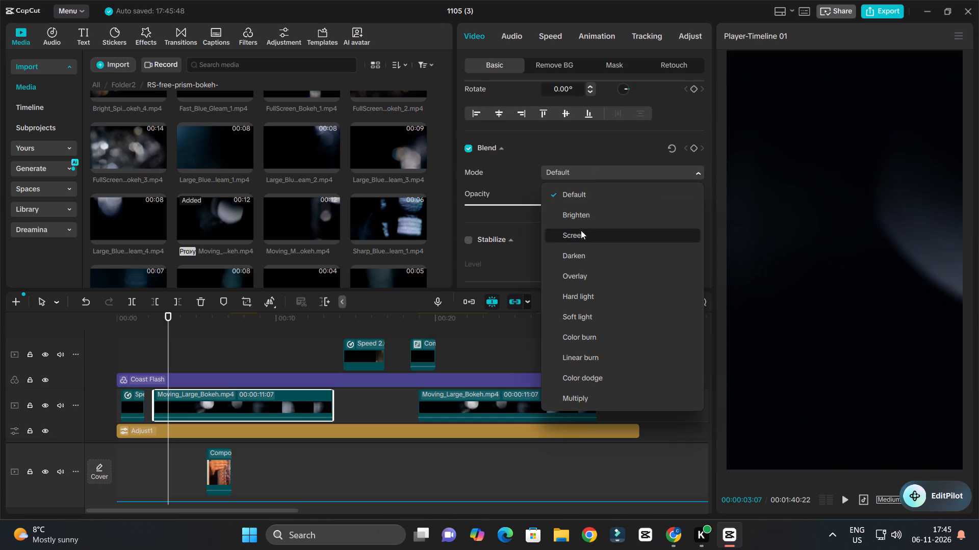
Speed up the copied Moving_Large_Bokeh.mp4 clip to 5.00x and play through that section to about 5 s.
left_click(244, 405)
key("ctrl+r")
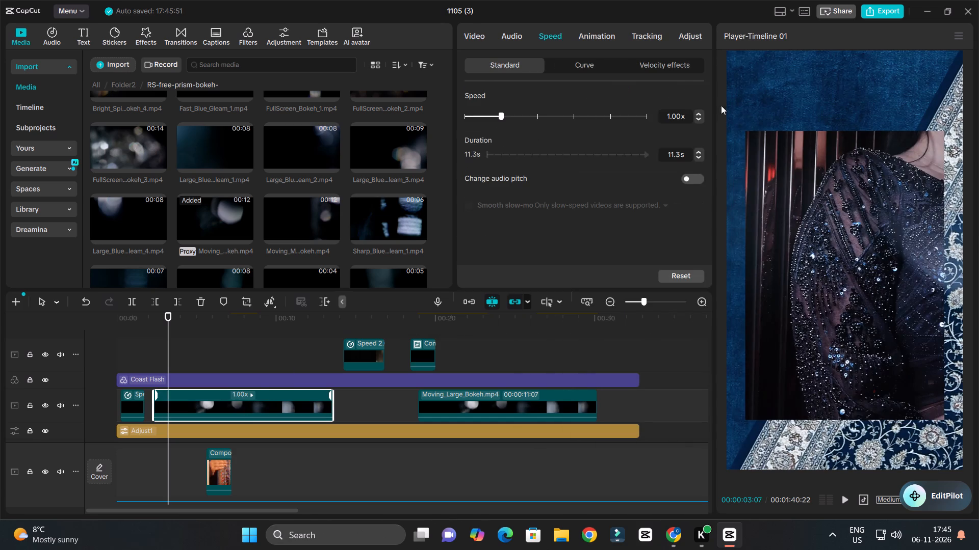
left_click(574, 114)
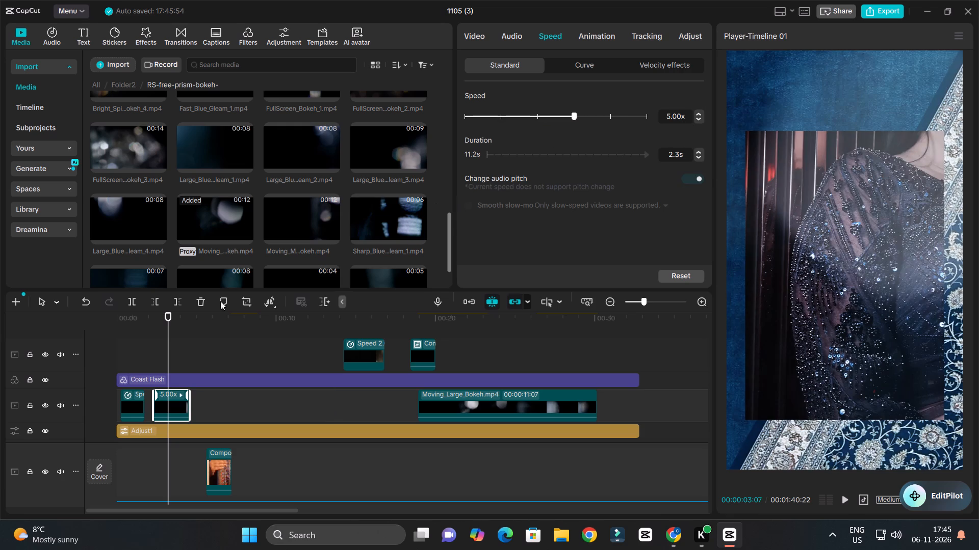
left_click(153, 321)
key("space")
scroll(197, 334, "up", 8, "ctrl")
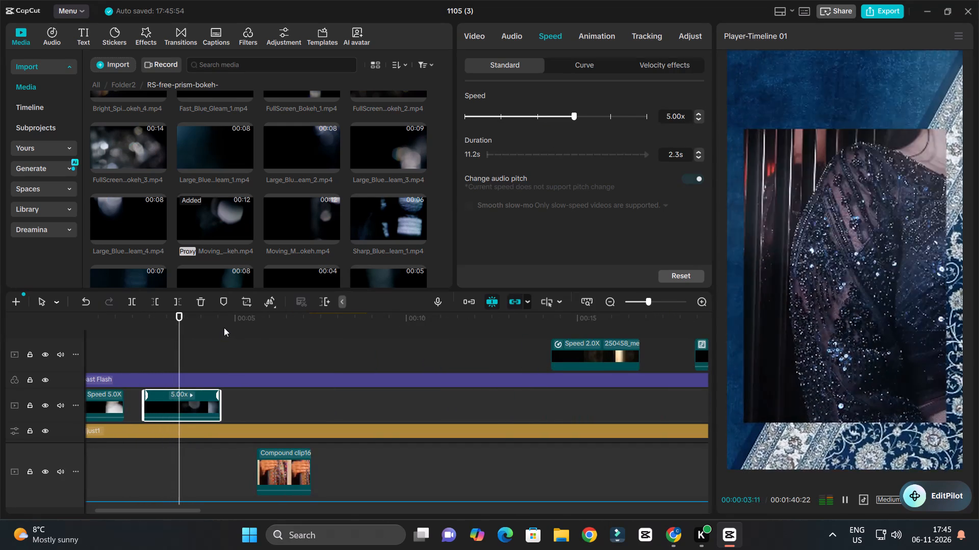
scroll(224, 327, "up", 4, "ctrl")
key("space")
scroll(257, 344, "down", 5, "ctrl")
key("space")
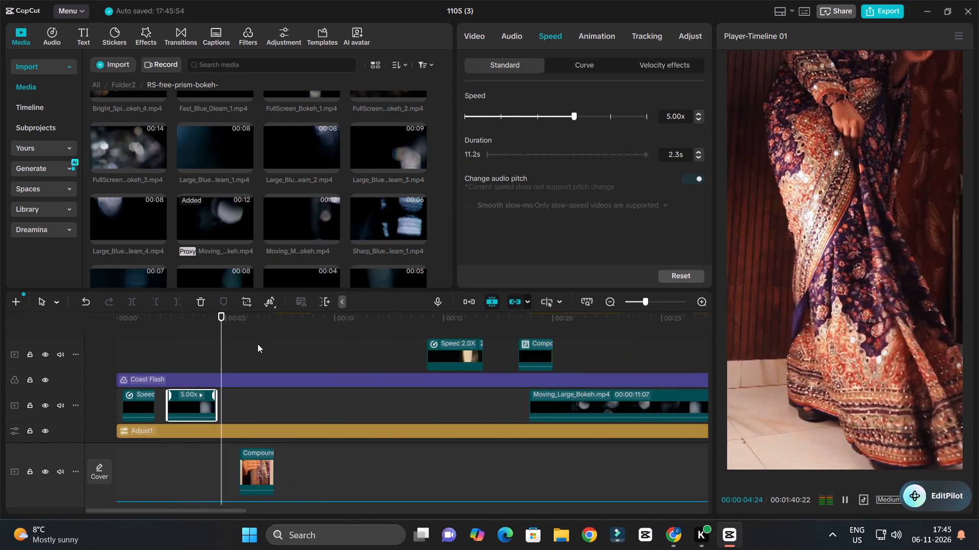
scroll(265, 353, "up", 4, "ctrl")
key("space")
Copy the first Bright_Spinning_Bokeh_1.mp4 clip to about 5 s, over the start of Compound clip16, and play through it.
scroll(267, 354, "down", 9, "ctrl")
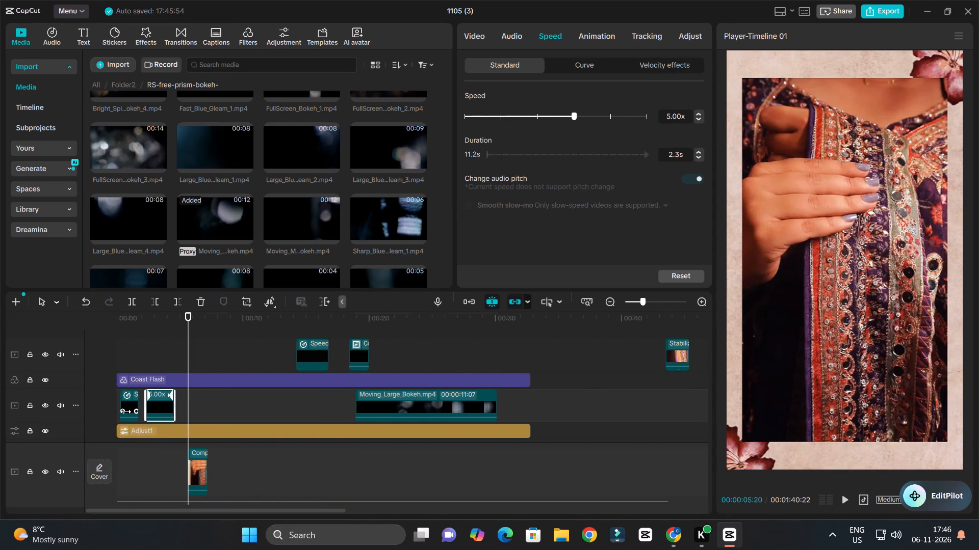
left_click_drag(124, 404, 186, 402, "alt")
scroll(189, 400, "up", 6, "ctrl")
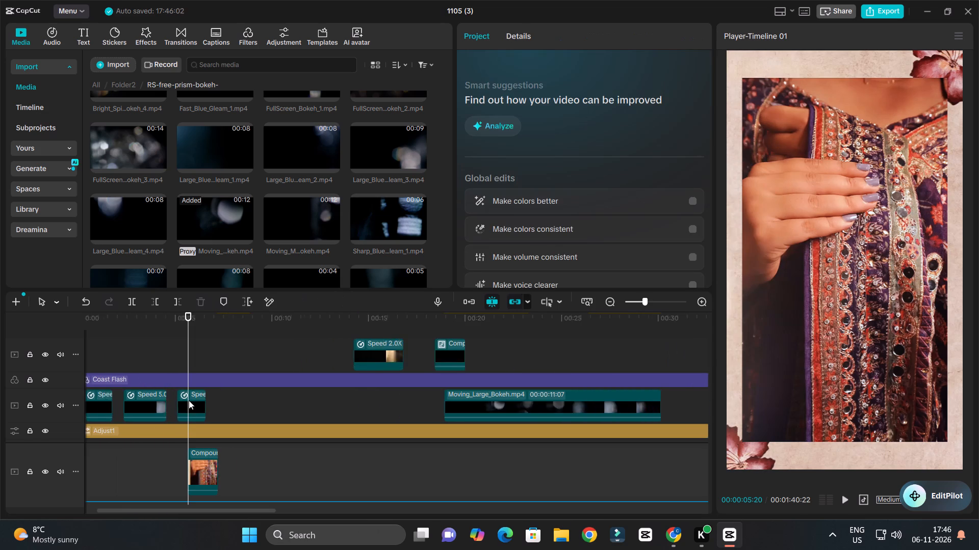
scroll(189, 400, "up", 3, "ctrl")
key("space")
scroll(207, 396, "up", 14, "ctrl")
key("space")
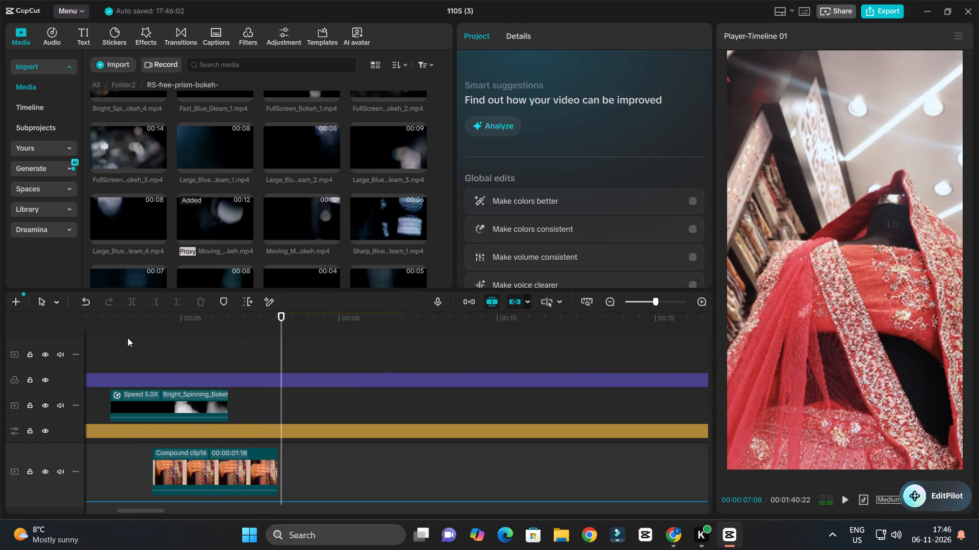
left_click(106, 317)
key("space")
scroll(171, 345, "down", 4, "ctrl")
scroll(199, 364, "up", 4, "ctrl")
key("space")
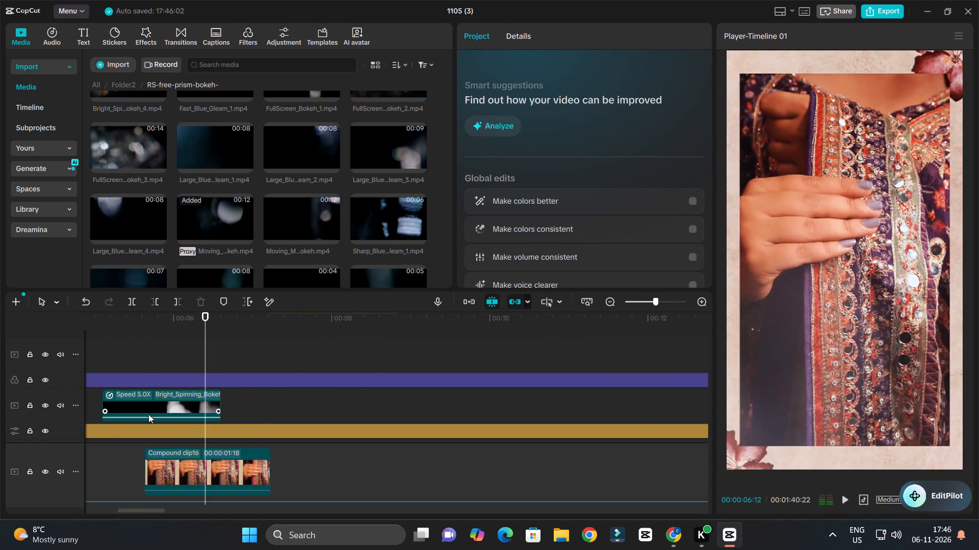
Nudge the copied Bright_Spinning_Bokeh_1.mp4 clip about 0.1 s earlier and play from there to nearly 10 s.
left_click_drag(140, 409, 132, 409)
left_click(92, 324)
key("space")
scroll(199, 350, "down", 3, "ctrl")
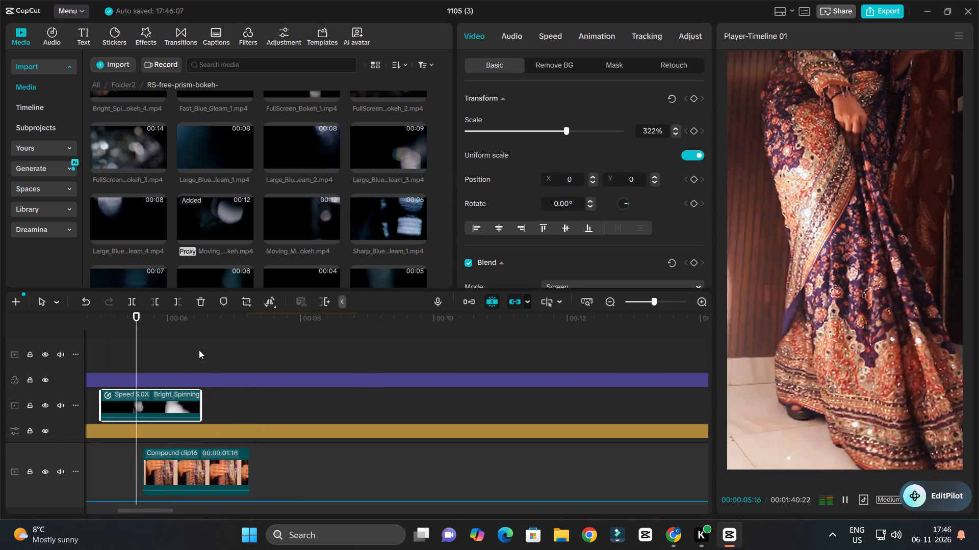
scroll(199, 350, "down", 5, "ctrl")
scroll(261, 368, "up", 7, "ctrl")
scroll(267, 372, "down", 5, "ctrl")
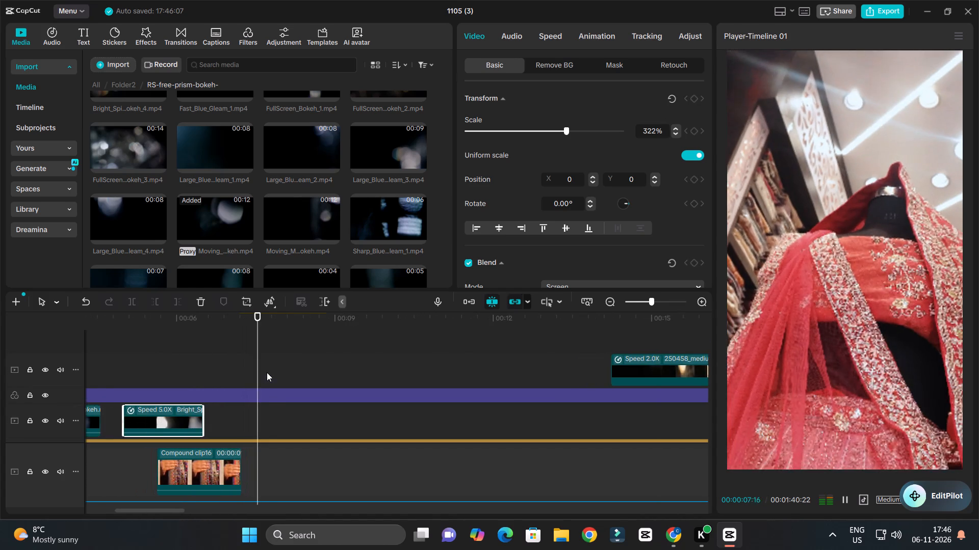
scroll(270, 374, "up", 4, "ctrl")
scroll(270, 374, "down", 10, "ctrl")
key("ctrl+space")
scroll(273, 380, "down", 6, "ctrl")
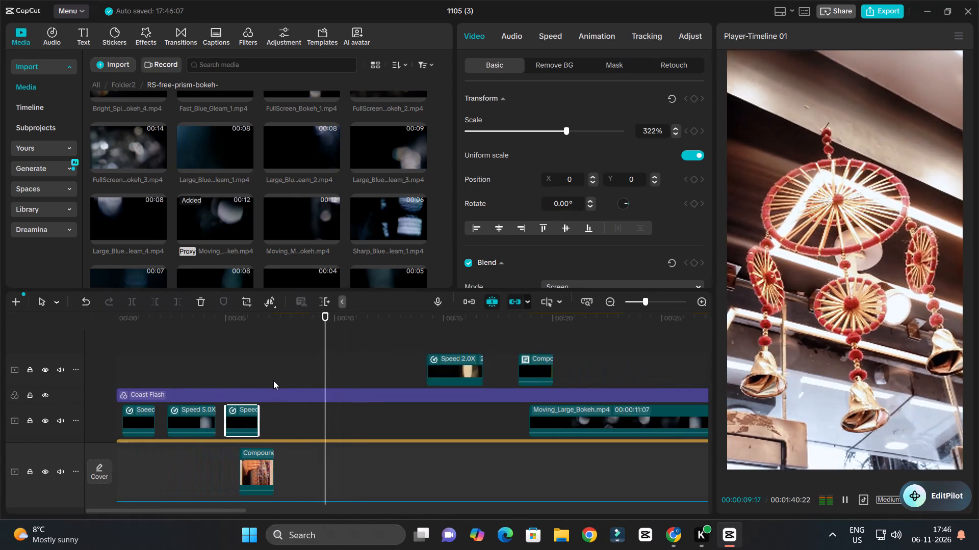
scroll(273, 380, "down", 3, "ctrl")
key("space")
Copy the compound light clip at about 18 s on the upper track to about 8 s on the bokeh track and play over it.
left_click(389, 366)
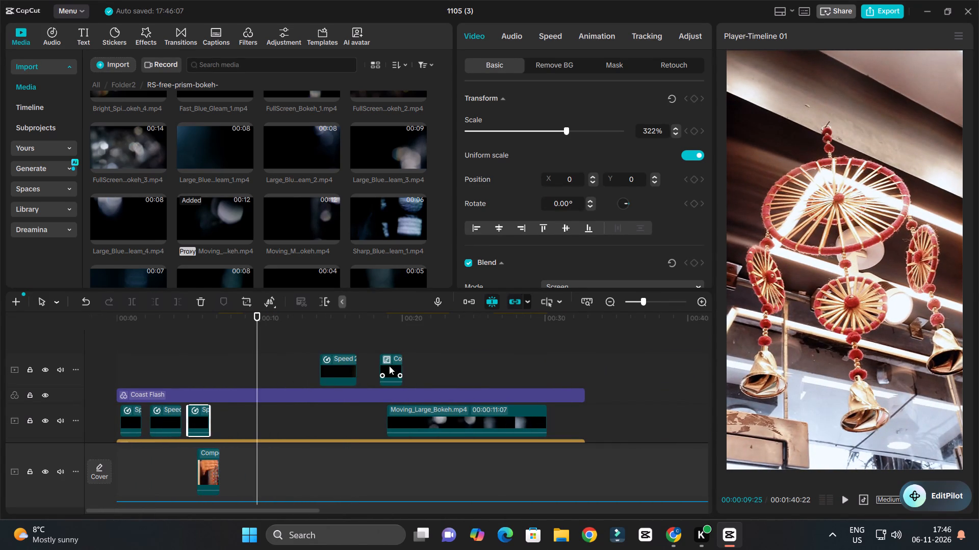
left_click_drag(390, 368, 244, 408, "alt")
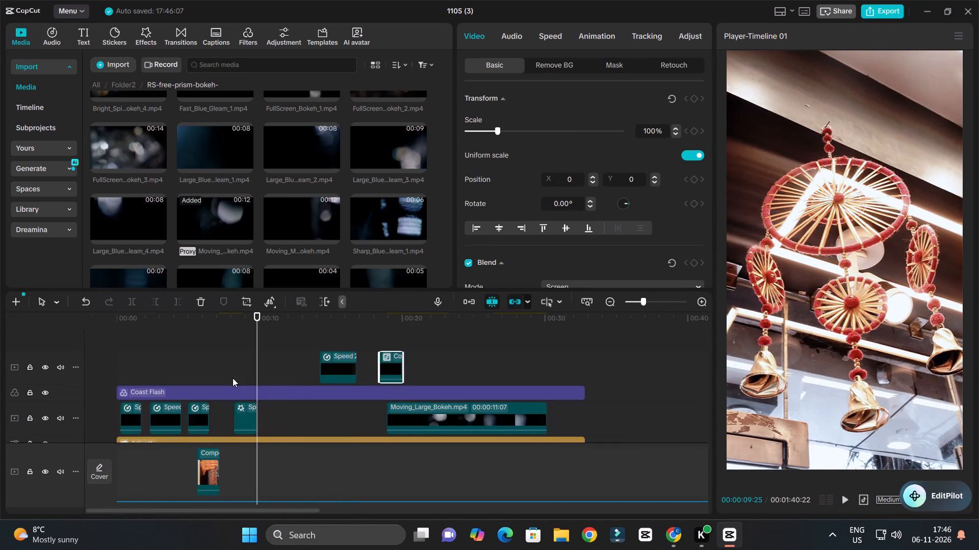
left_click(236, 325)
key("space")
scroll(262, 344, "up", 8, "ctrl")
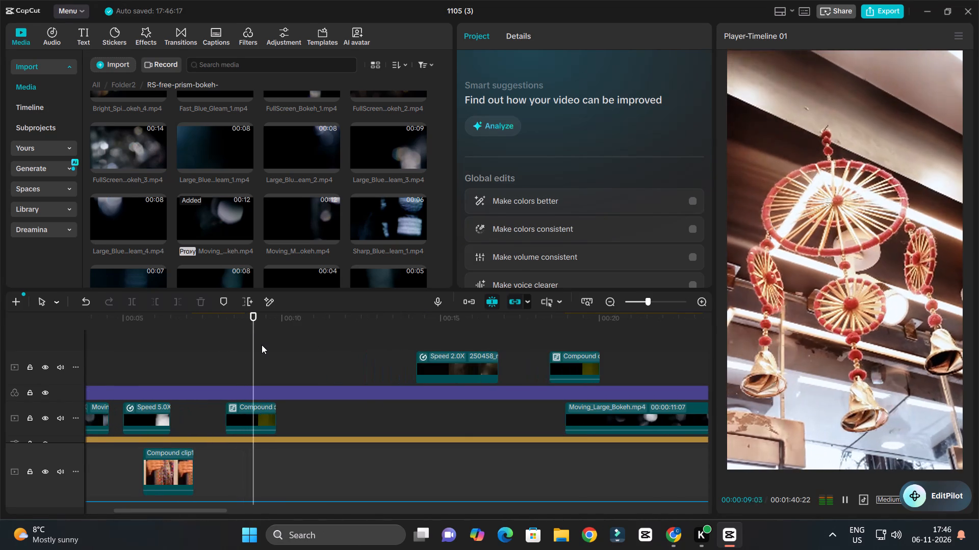
Delete the compound light clip copied to about 8 s on the bokeh track.
key("space")
key("space")
scroll(313, 363, "up", 4, "ctrl")
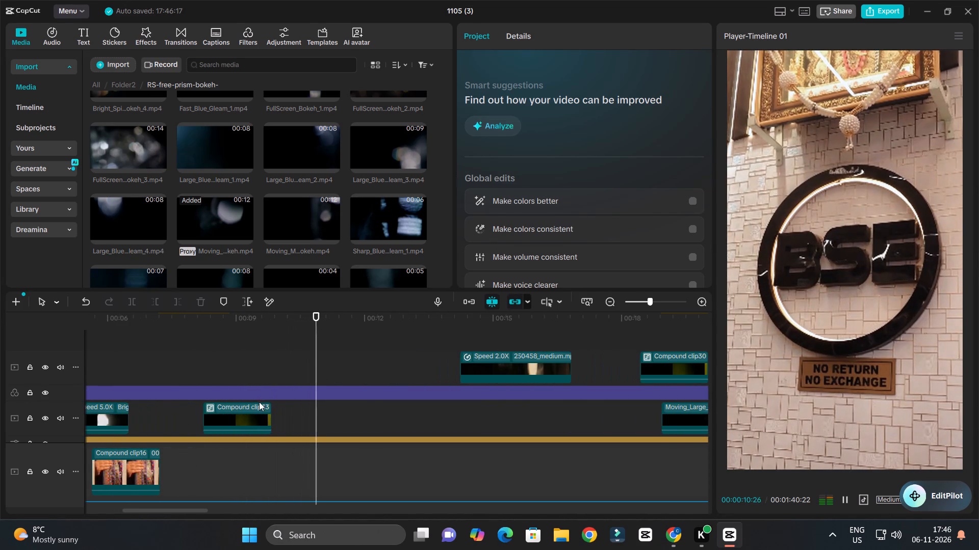
key("space")
scroll(252, 408, "down", 6, "ctrl")
left_click_drag(262, 413, 621, 326)
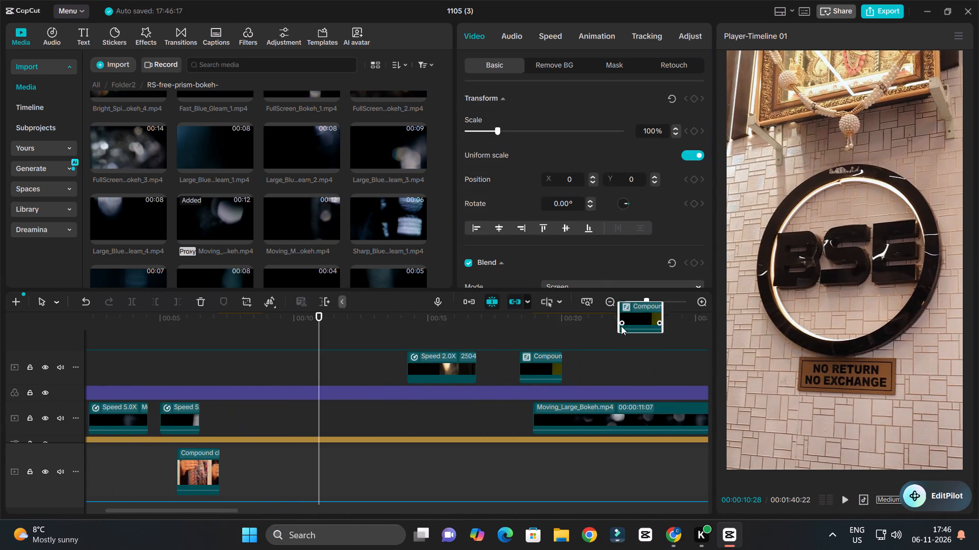
left_click_drag(621, 326, 617, 354)
left_click(621, 359)
key("Delete")
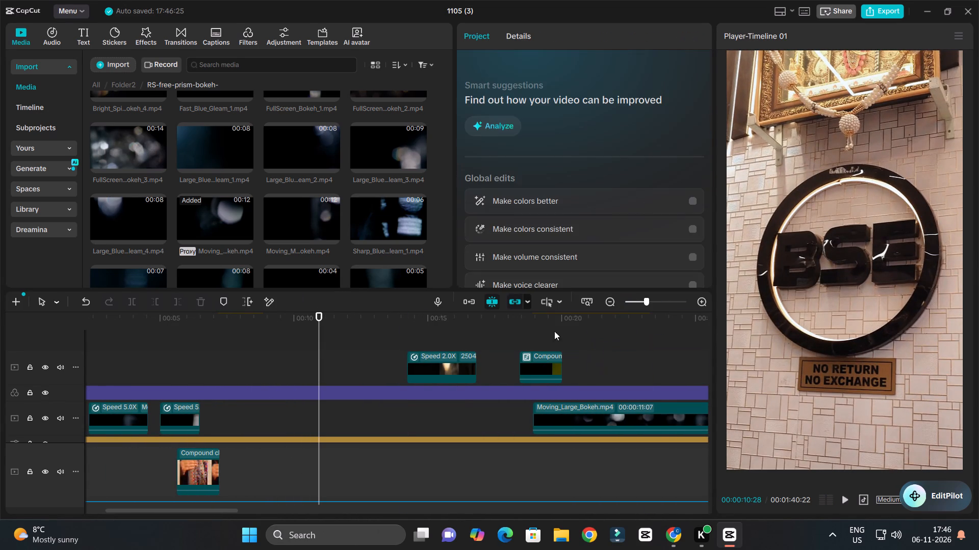
Preview Subtle_Blue_Gleam_1.mp4 and Large_Blue_Gleam_4.mp4, and add Large_Blue_Gleam_4.mp4 to the upper overlay track at about 6 s.
scroll(263, 225, "down", 2)
double_click(228, 239)
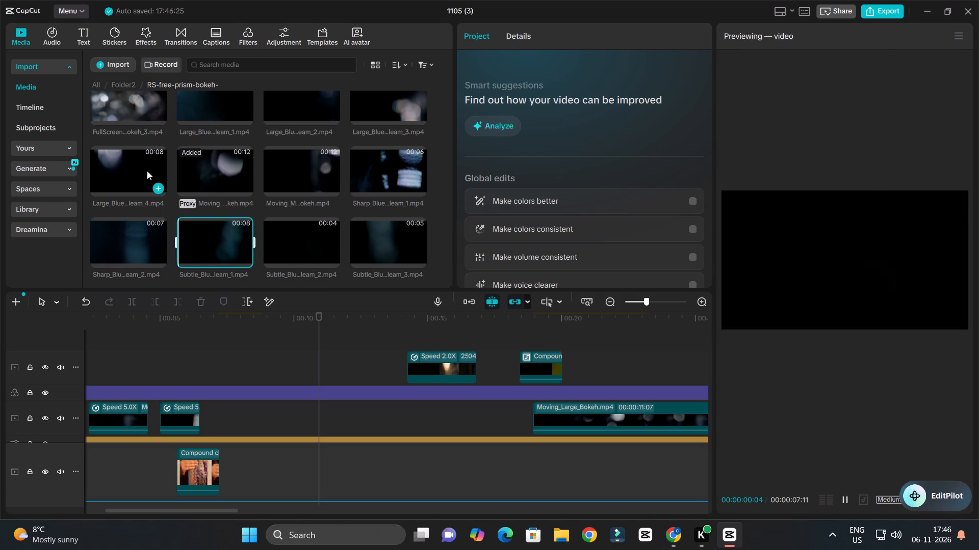
double_click(140, 166)
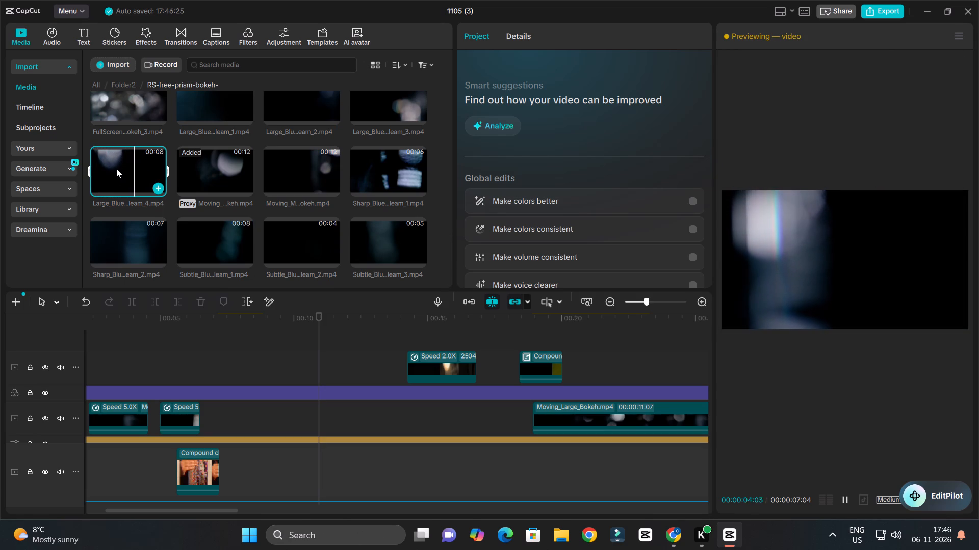
left_click_drag(116, 169, 194, 360)
left_click(220, 366)
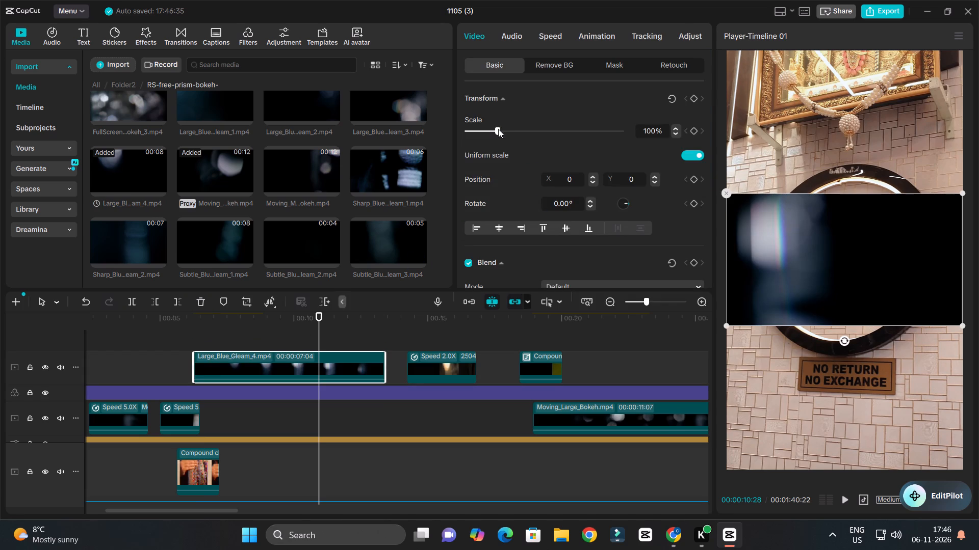
Scale the Large_Blue_Gleam_4.mp4 overlay to 326%, shift it horizontally to X 397 and save the project.
left_click_drag(498, 129, 565, 133)
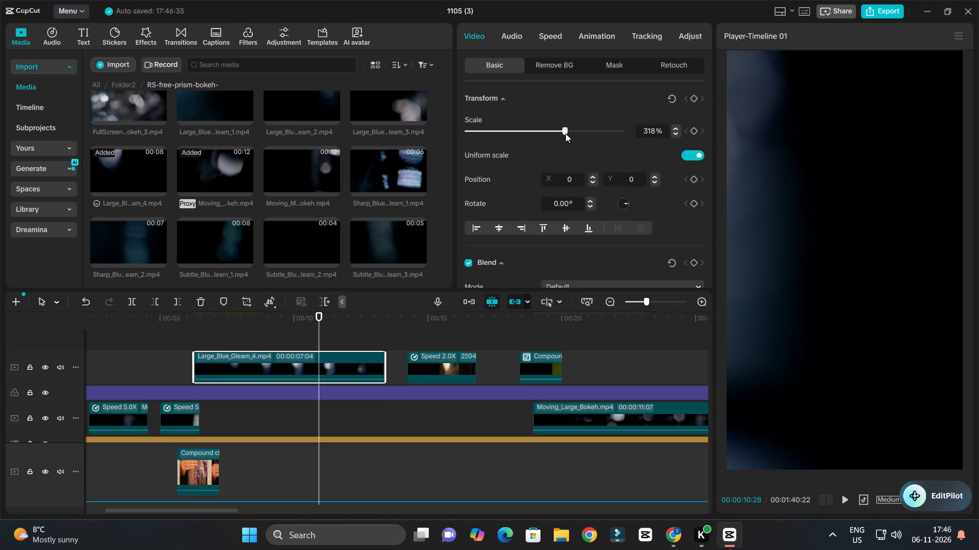
left_click_drag(565, 133, 568, 136)
left_click_drag(829, 228, 870, 220)
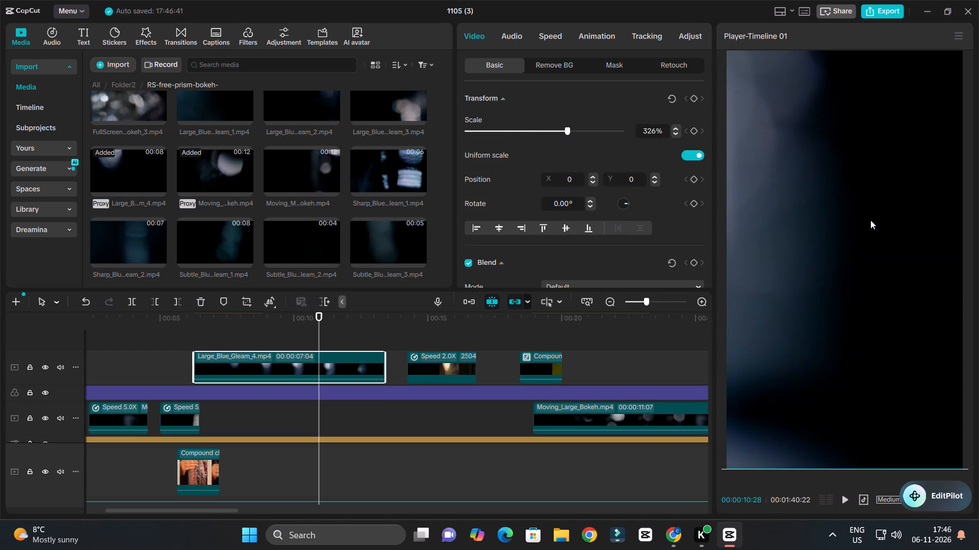
left_click_drag(870, 220, 872, 225)
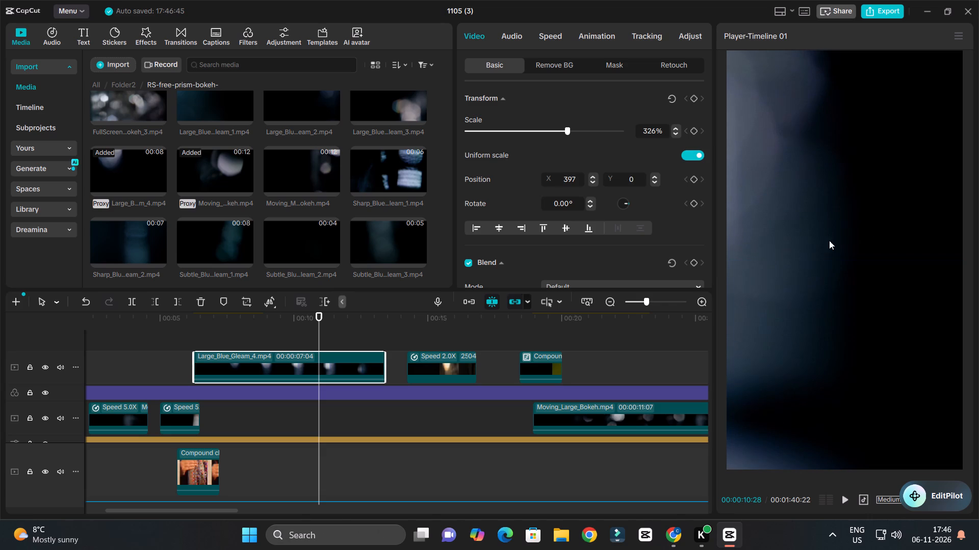
key("ctrl+s")
Set the Large_Blue_Gleam_4.mp4 clip's blend mode to Screen.
scroll(524, 154, "down", 3)
left_click(586, 119)
left_click(596, 182)
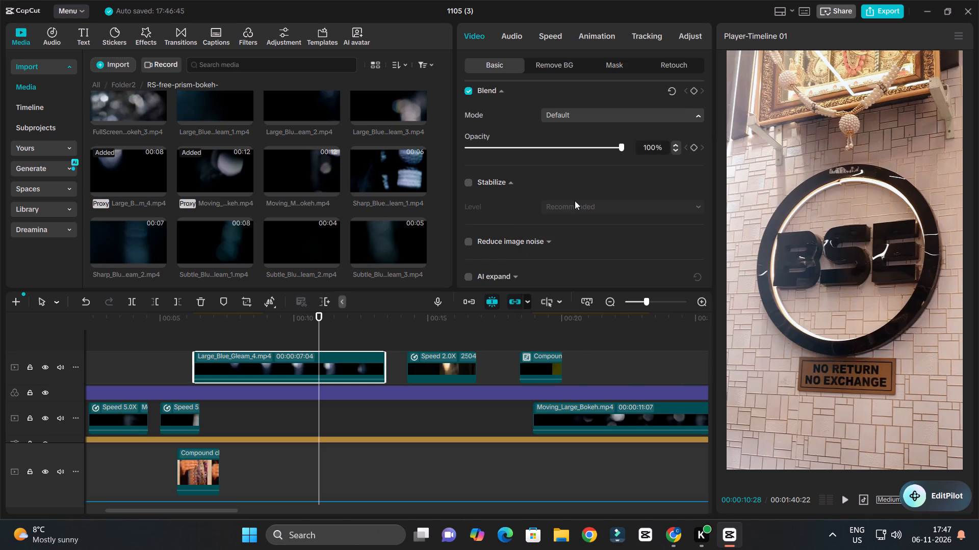
left_click(329, 370)
Speed up the Large_Blue_Gleam_4.mp4 clip to 5.00x.
key("ctrl+r")
left_click(573, 120)
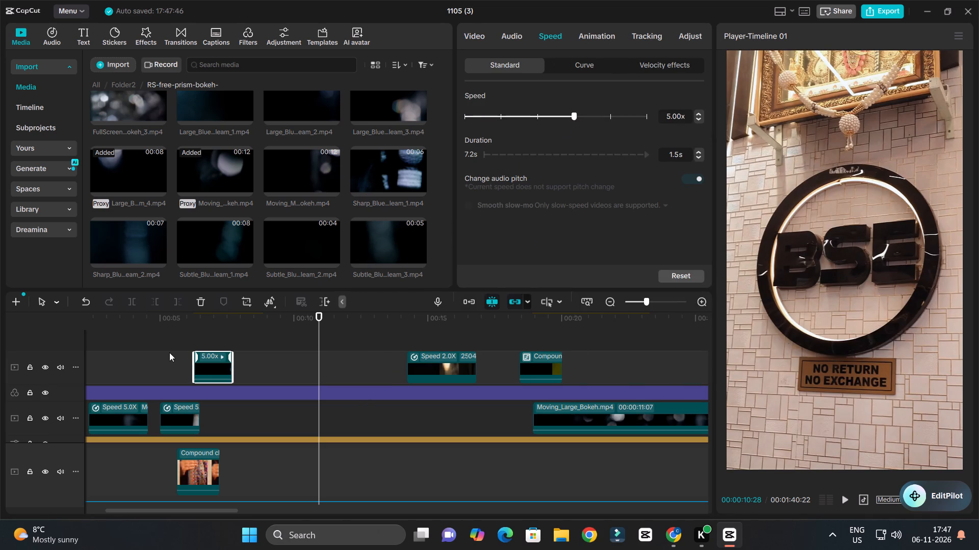
Play through the section from about 5 s to 7.5 s to check the blue gleam overlay at the clip transition.
left_click(200, 321)
key("space")
scroll(246, 340, "up", 5, "ctrl")
scroll(250, 341, "down", 4, "ctrl")
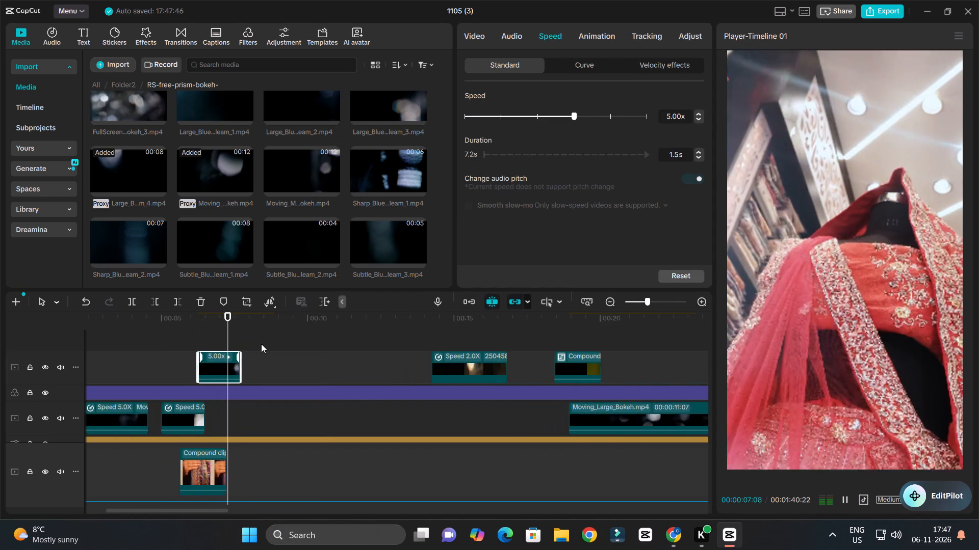
scroll(261, 344, "up", 4, "ctrl")
key("space")
scroll(256, 348, "down", 3, "ctrl")
left_click(168, 323)
key("space")
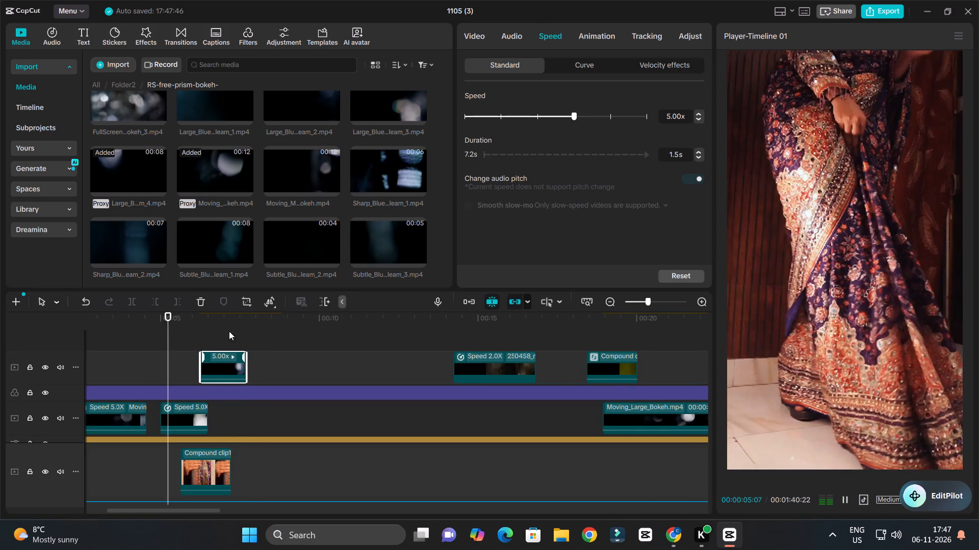
scroll(293, 342, "up", 4, "ctrl")
scroll(302, 342, "down", 4, "ctrl")
scroll(308, 346, "up", 7, "ctrl")
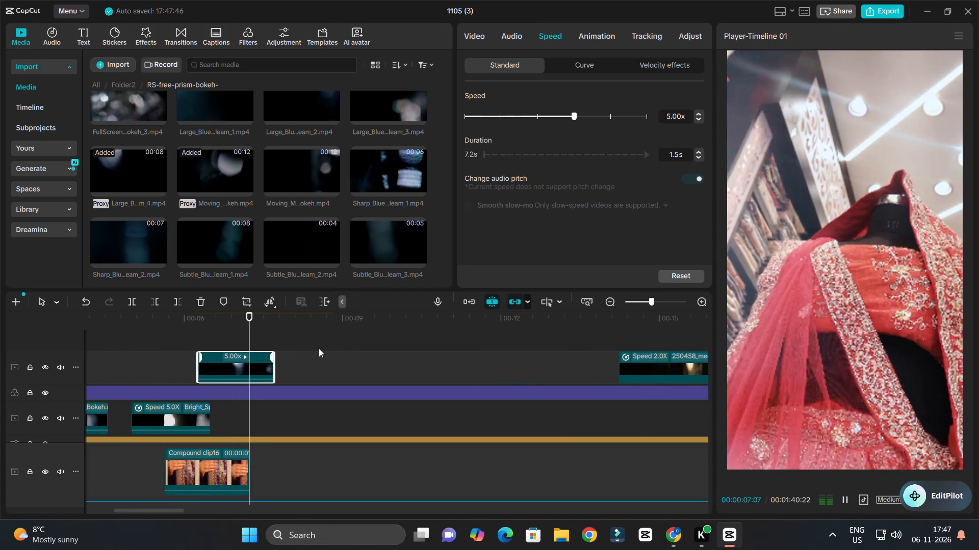
key("space")
scroll(320, 349, "down", 9, "ctrl")
key("space")
key("space")
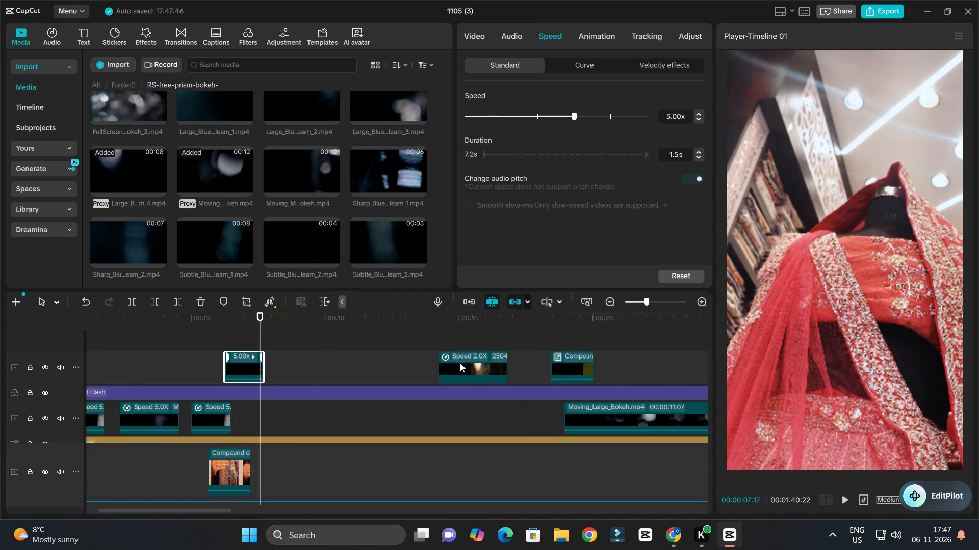
Copy the 2.0x 250458_medium.mp4 clip to directly after the Large_Blue_Gleam_4.mp4 clip, at about 7.7 s, and play to about 11 s.
left_click_drag(460, 363, 288, 366, "alt")
key("space")
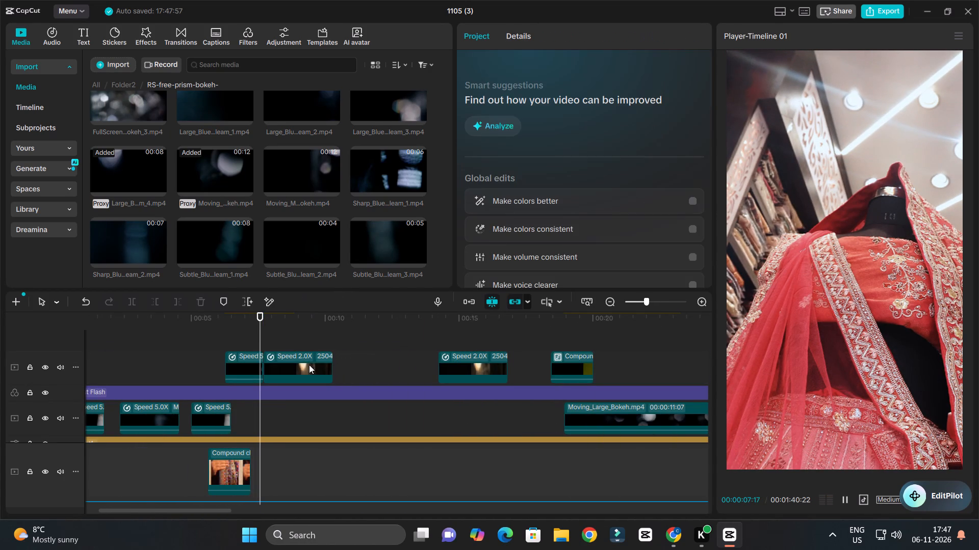
scroll(339, 365, "up", 4, "ctrl")
scroll(339, 365, "down", 5, "ctrl")
scroll(340, 365, "up", 8, "ctrl")
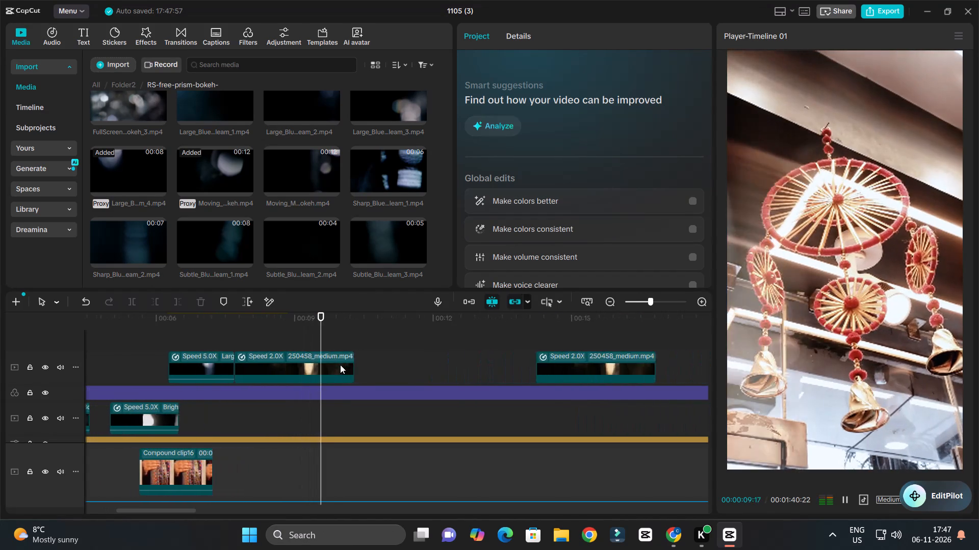
scroll(340, 365, "up", 6, "ctrl")
scroll(342, 365, "down", 5, "ctrl")
key("space")
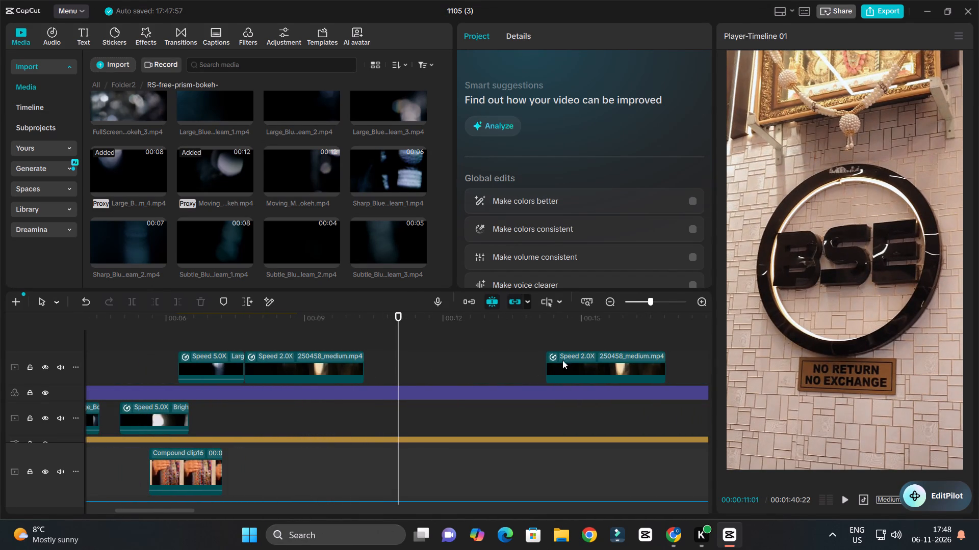
Place another copy of the 2.0x 250458_medium.mp4 clip directly after the first copy, at about 10.3 s, and play to about 14 s.
left_click_drag(577, 360, 397, 360, "alt")
key("space")
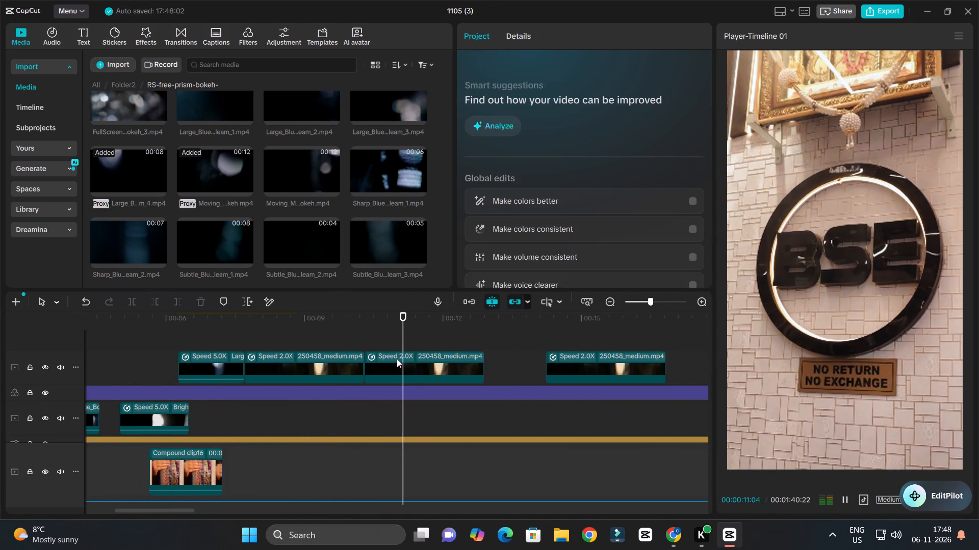
scroll(397, 359, "down", 11, "ctrl")
scroll(442, 360, "up", 5, "ctrl")
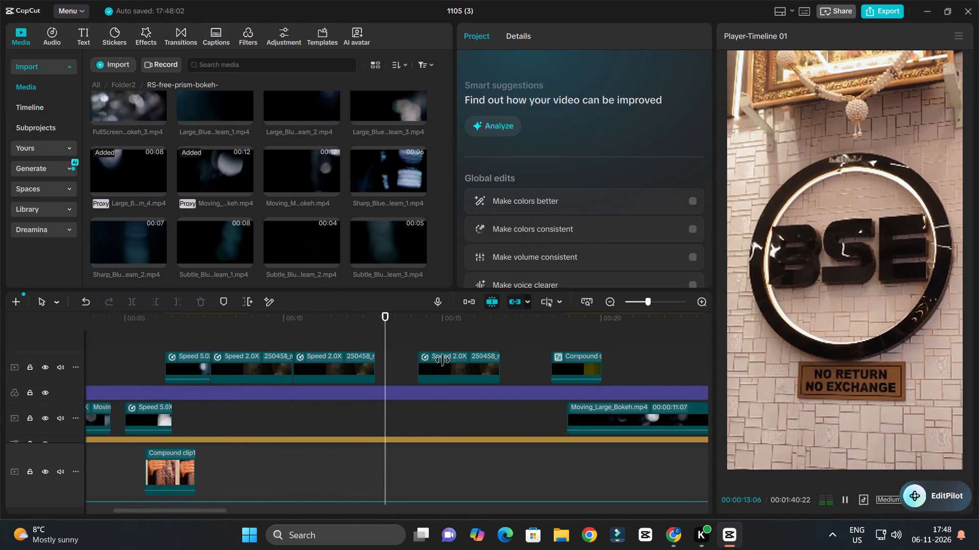
scroll(443, 360, "down", 5, "ctrl")
key("space")
scroll(361, 387, "down", 4, "ctrl")
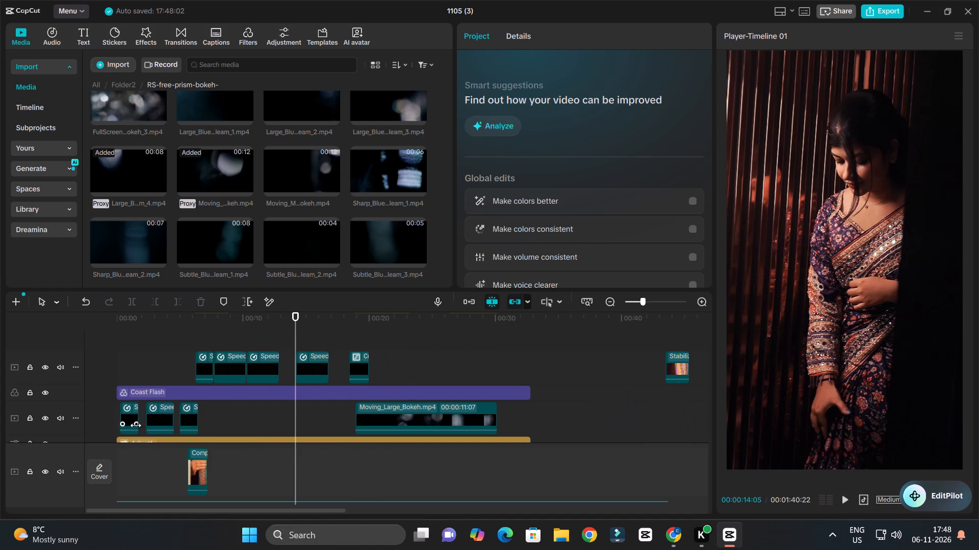
Copy the 5.0x Moving_Large_Bokeh.mp4 clip to about 13 s on the bokeh track and play over it to about 14 s.
left_click(156, 413)
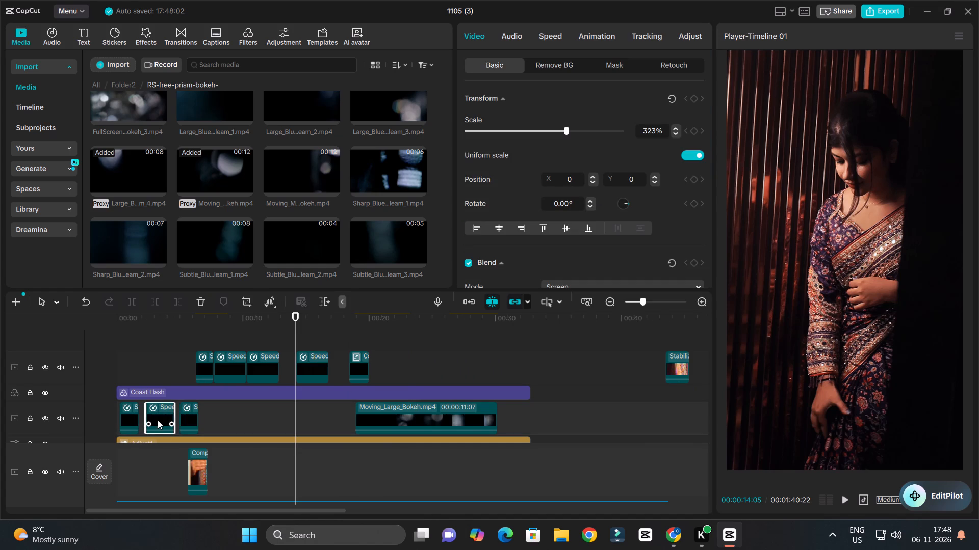
left_click_drag(162, 420, 296, 419, "alt")
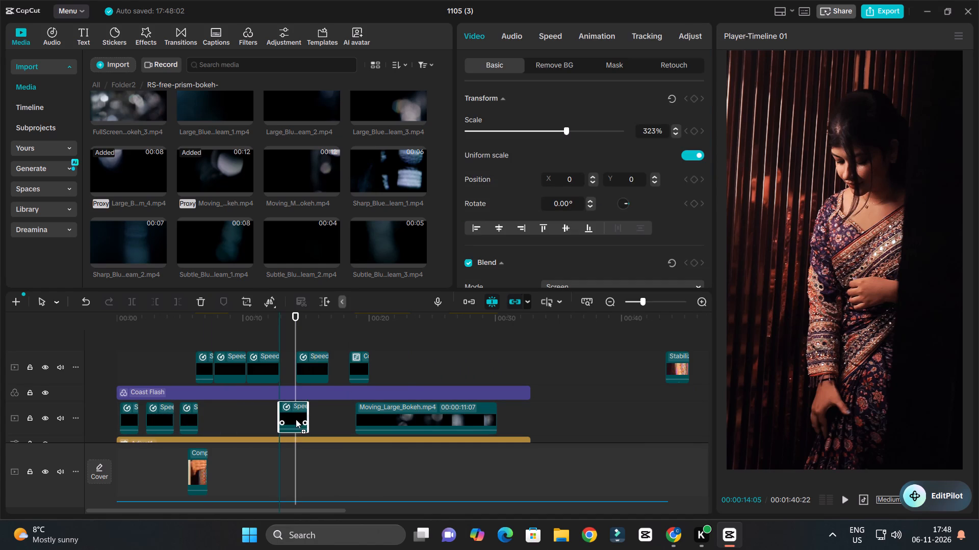
left_click_drag(296, 419, 296, 419, "alt")
left_click(283, 322)
key("space")
scroll(325, 351, "up", 4, "ctrl")
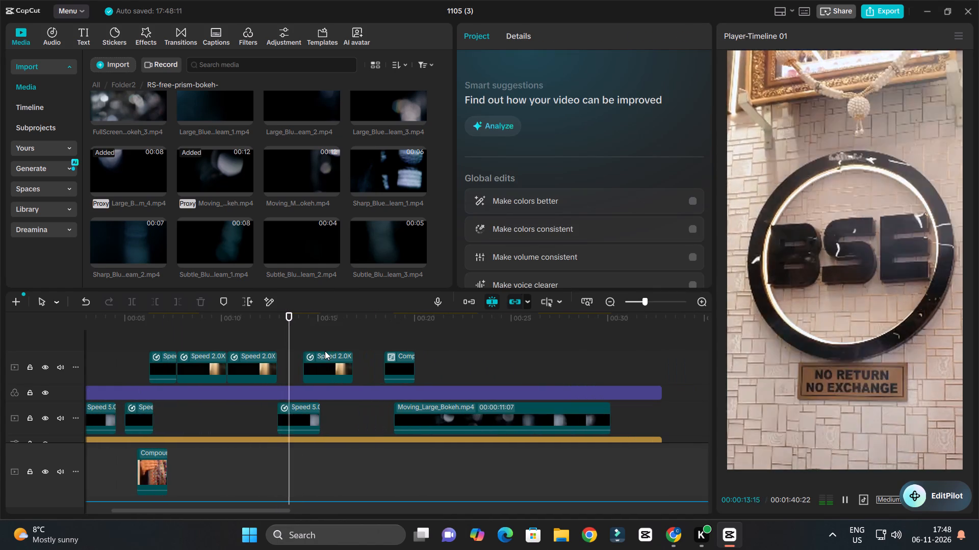
scroll(330, 353, "up", 4, "ctrl")
key("space")
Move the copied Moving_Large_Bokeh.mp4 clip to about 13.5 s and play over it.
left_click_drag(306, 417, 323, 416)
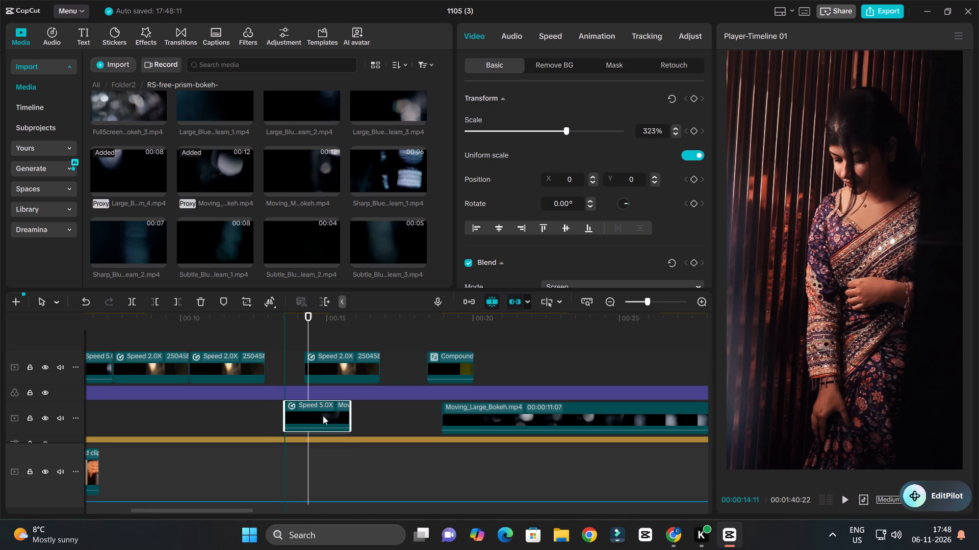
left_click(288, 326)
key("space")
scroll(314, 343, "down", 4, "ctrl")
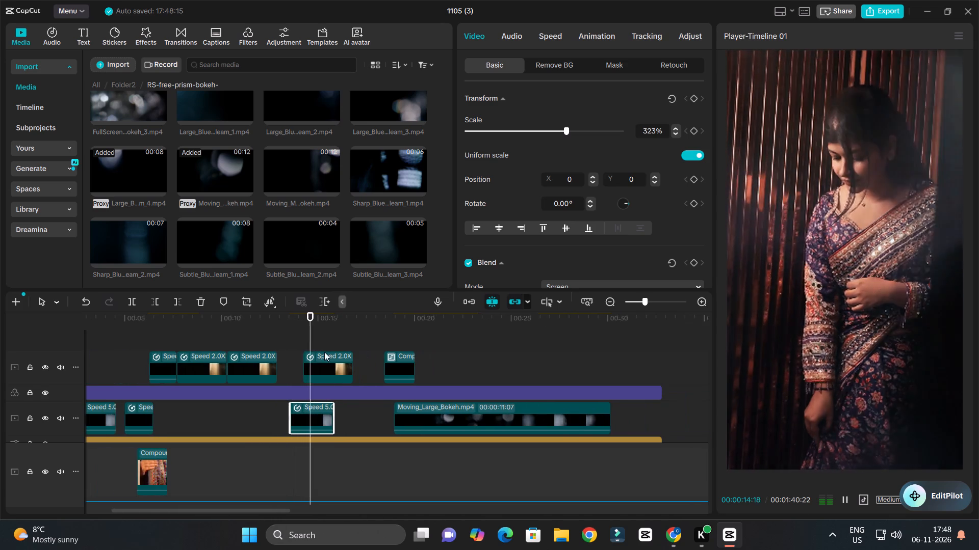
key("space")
Lower the copied Moving_Large_Bokeh.mp4 clip's opacity to 54% and play over it to about 15 s.
left_click(319, 420)
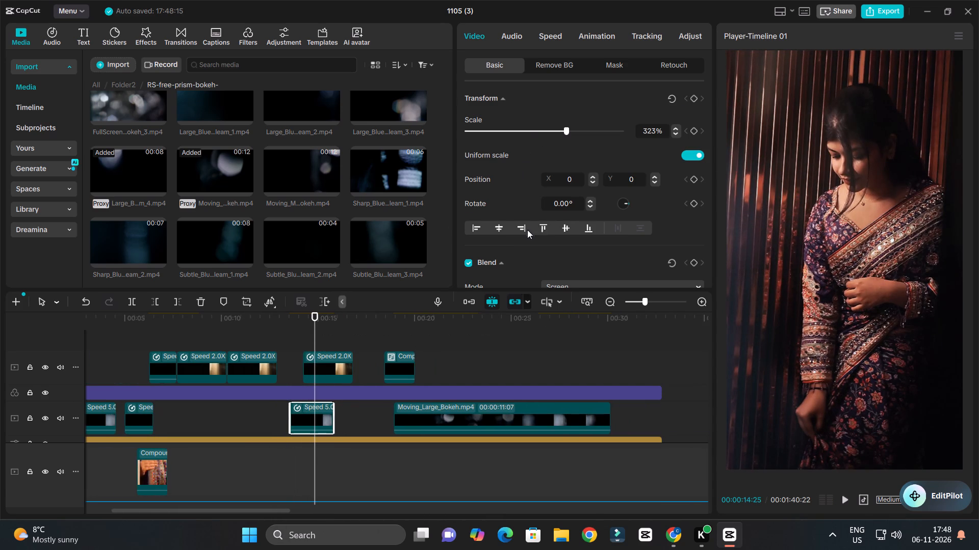
scroll(526, 228, "down", 2)
left_click_drag(576, 205, 551, 216)
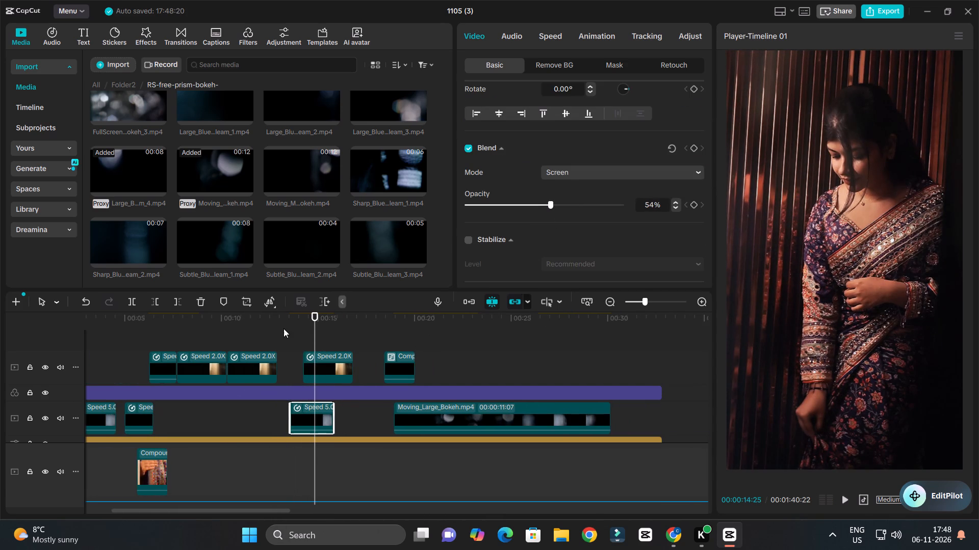
left_click(287, 323)
key("space")
scroll(304, 339, "down", 4, "ctrl")
scroll(305, 344, "up", 4, "ctrl")
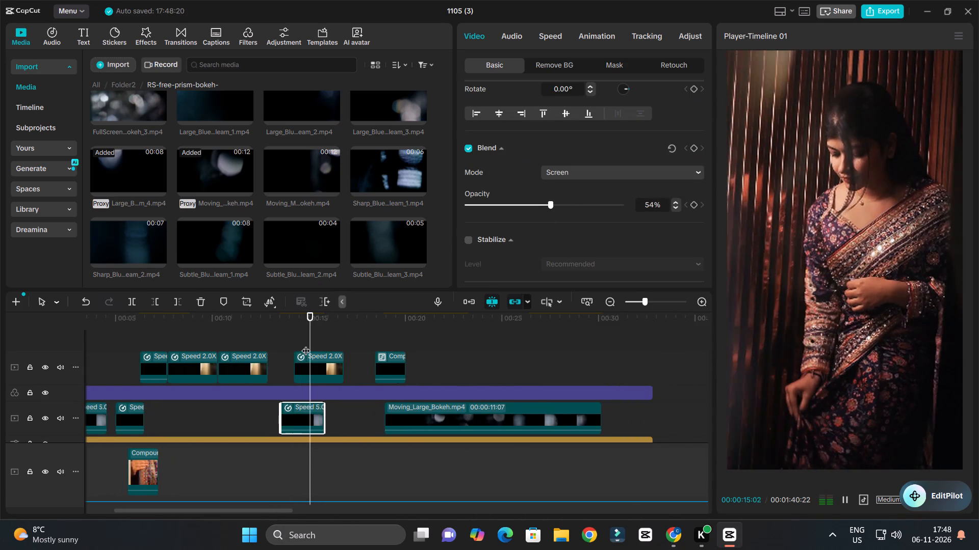
key("space")
Move the copied Moving_Large_Bokeh.mp4 clip later on the bokeh track, to about 15.7 s.
scroll(306, 344, "down", 5, "ctrl")
left_click_drag(277, 415, 309, 414)
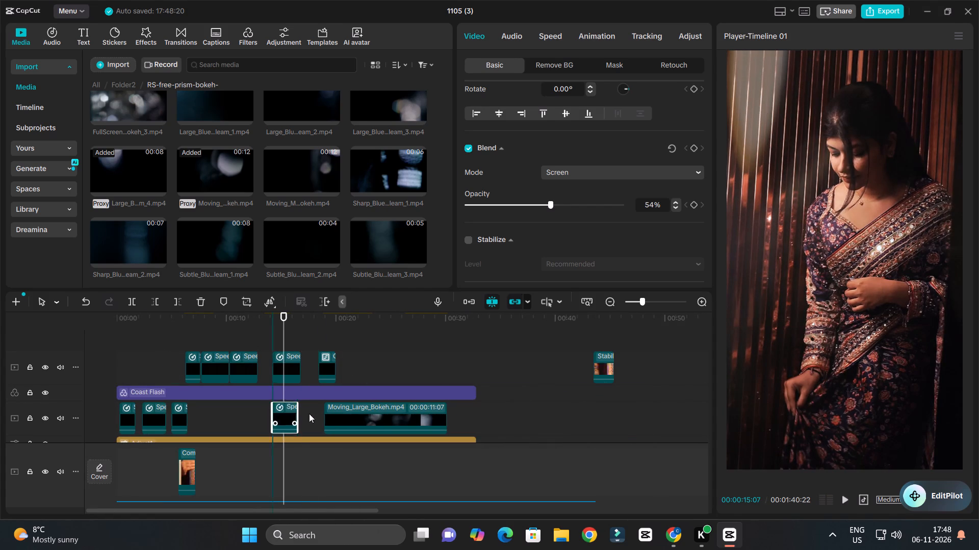
left_click_drag(309, 414, 300, 414)
Copy the first Bright_Spinning_Bokeh_1.mp4 clip to about 12.7 s on the bokeh track and play over it to about 15 s.
left_click_drag(126, 418, 262, 417)
left_click(260, 323)
key("space")
scroll(276, 347, "up", 10, "ctrl")
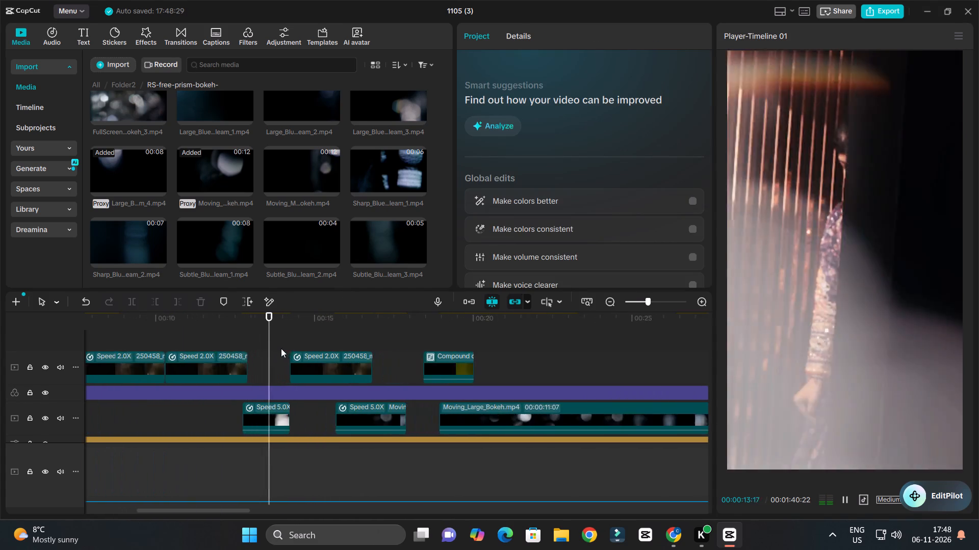
scroll(281, 348, "up", 5, "ctrl")
key("space")
key("space")
scroll(310, 385, "down", 7, "ctrl")
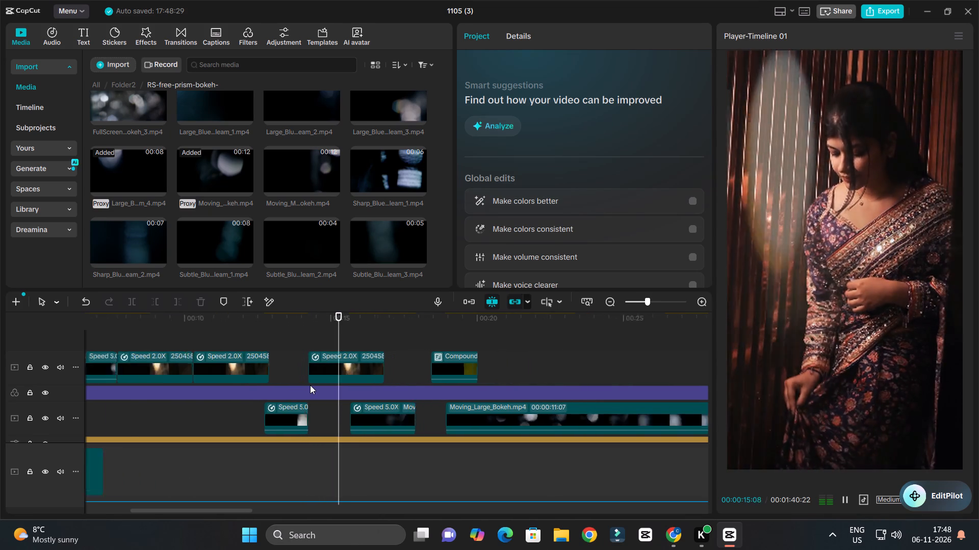
Copy the Bright_Spinning_Bokeh_1.mp4 clip from about 12.7 s to a new top track at about 16.1 s and play over it.
scroll(310, 385, "down", 3, "ctrl")
scroll(359, 388, "up", 4, "ctrl")
scroll(398, 386, "down", 4, "ctrl")
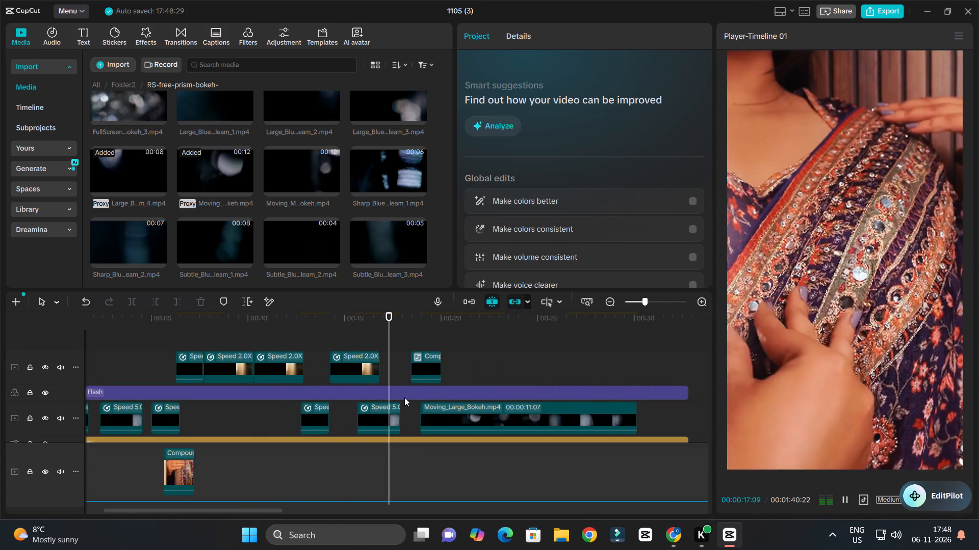
scroll(405, 397, "up", 3, "ctrl")
key("space")
scroll(355, 421, "down", 5, "ctrl")
left_click_drag(332, 418, 387, 337, "alt")
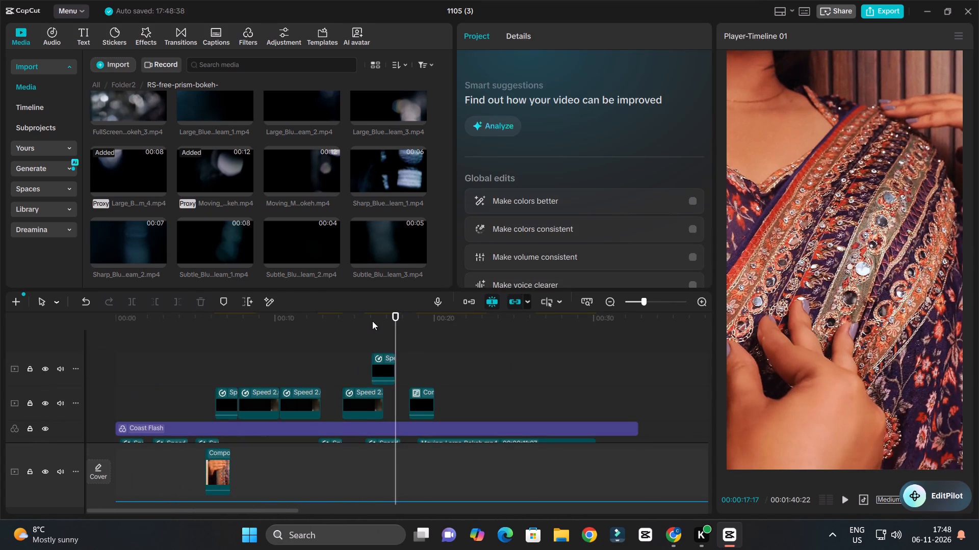
left_click(372, 320)
key("space")
scroll(423, 344, "up", 5, "ctrl")
scroll(423, 344, "down", 4, "ctrl")
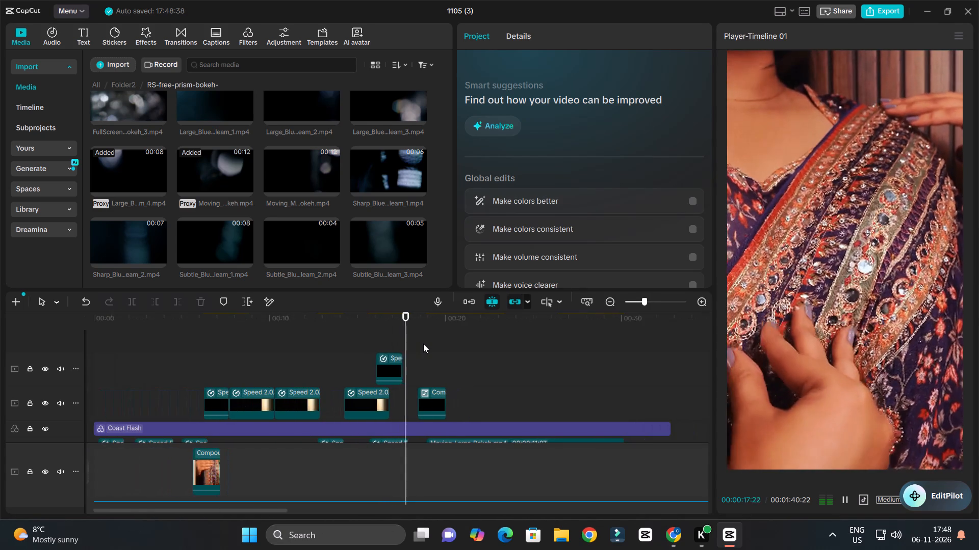
scroll(435, 347, "up", 3, "ctrl")
scroll(436, 347, "down", 3, "ctrl")
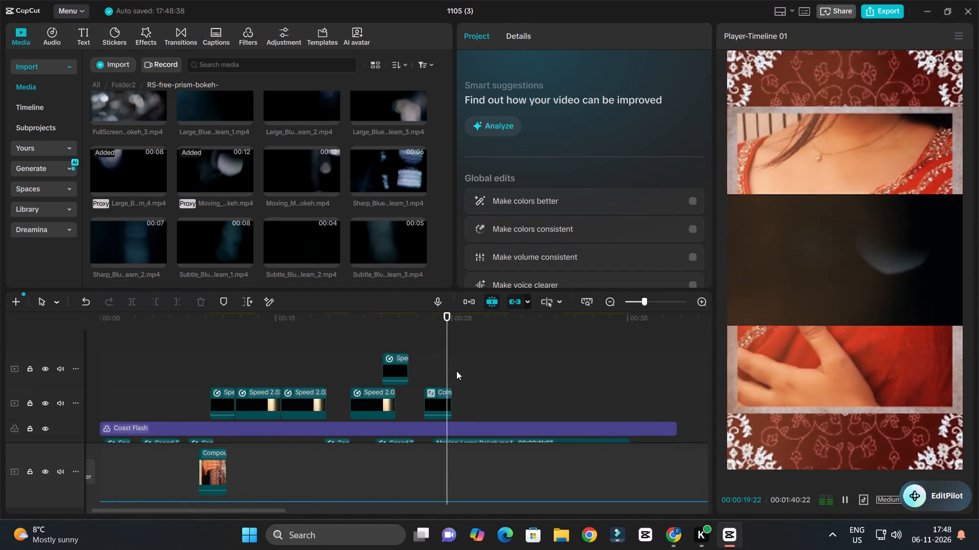
Move the full-length Moving_Large_Bokeh.mp4 clip away to about 40 s and play the uncovered section from about 19 s to 21 s.
key("space")
key("space")
key("space")
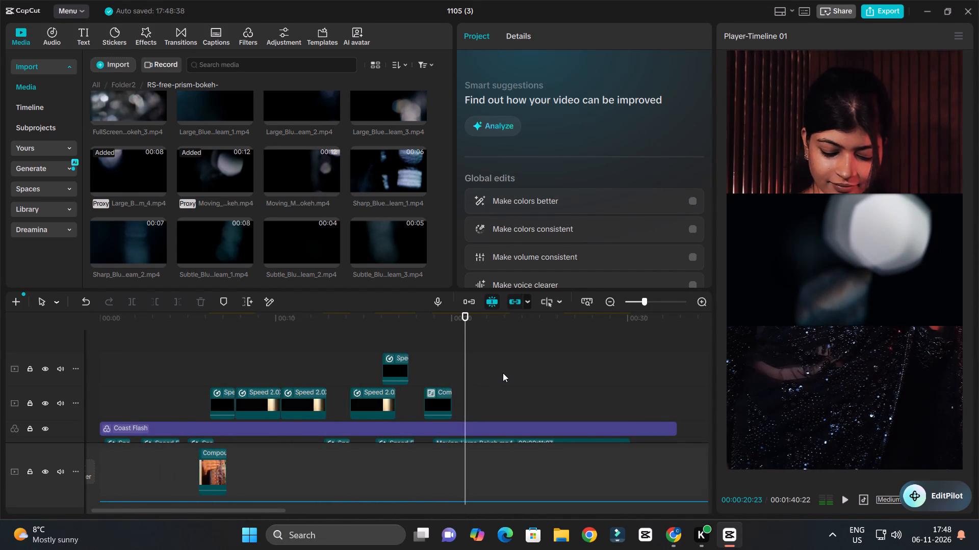
scroll(503, 373, "up", 7)
scroll(503, 373, "down", 8)
scroll(494, 364, "down", 4, "ctrl")
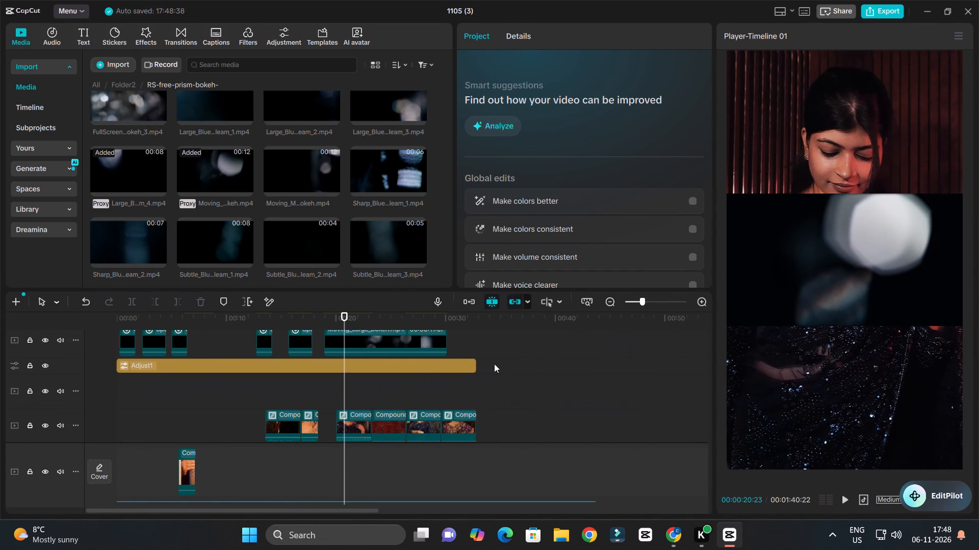
left_click_drag(379, 337, 611, 354)
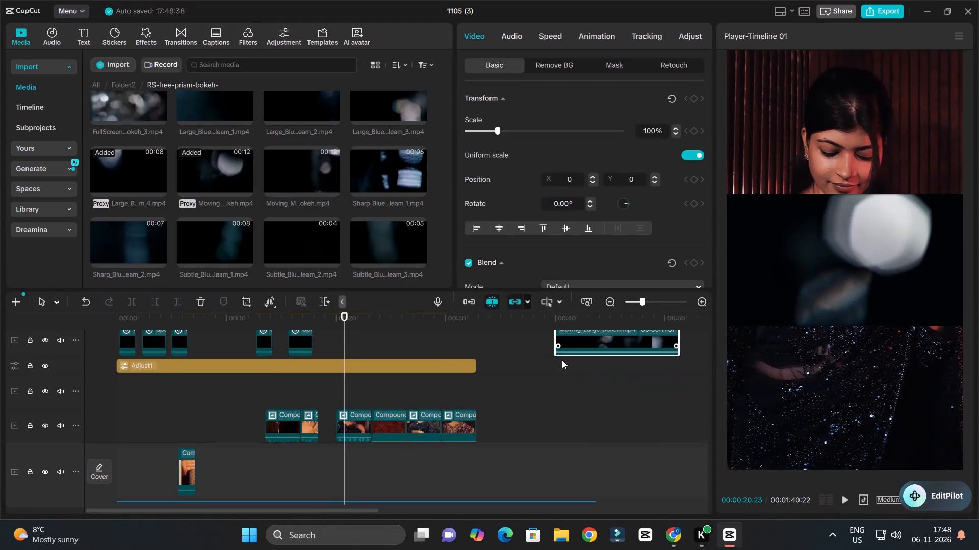
scroll(439, 354, "up", 3)
left_click(325, 315)
key("space")
scroll(396, 338, "up", 6, "ctrl")
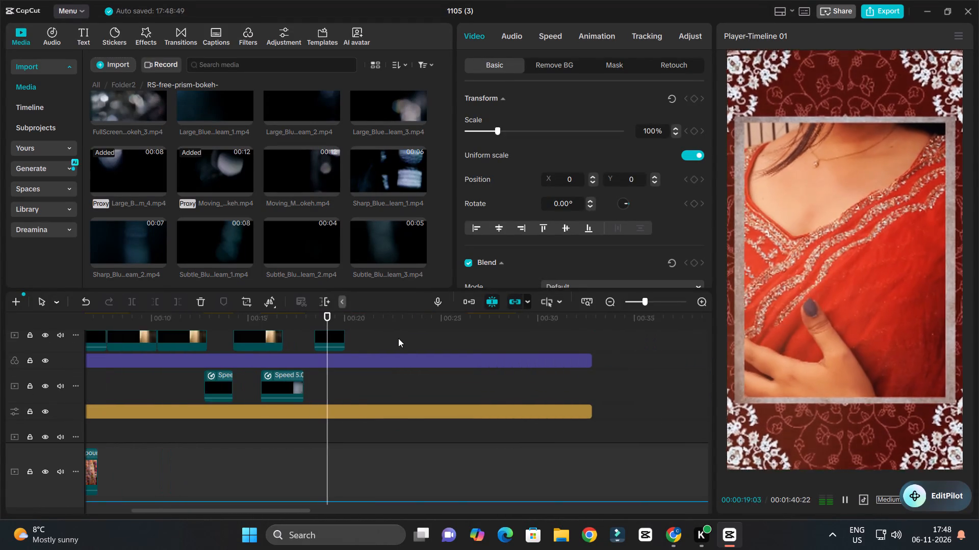
scroll(398, 338, "up", 8, "ctrl")
key("space")
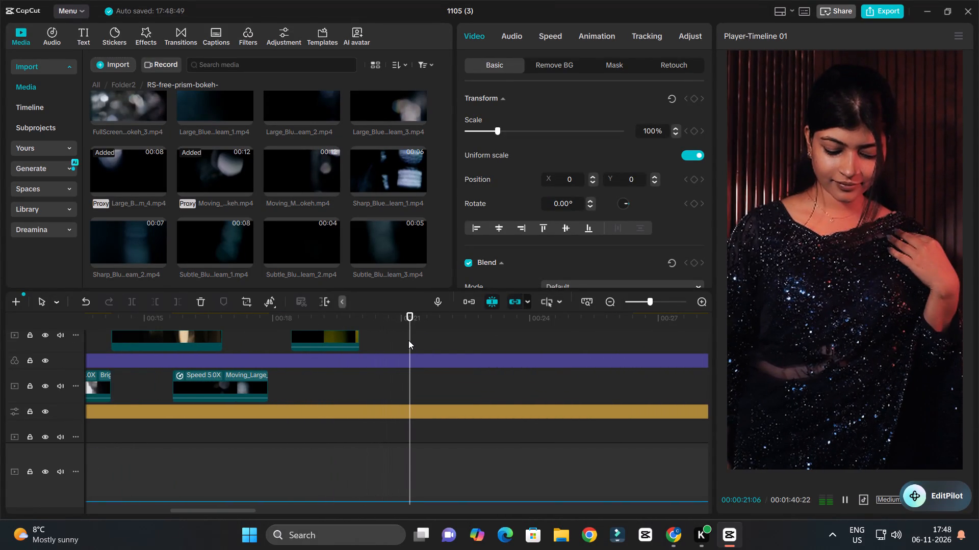
Copy the 5.0X Moving_Large_Bokeh.mp4 clip to about 20.2 s on the bokeh track and play over it.
scroll(408, 340, "down", 5, "ctrl")
left_click_drag(290, 387, 423, 387, "alt")
left_click(379, 315)
key("space")
scroll(441, 341, "down", 4, "ctrl")
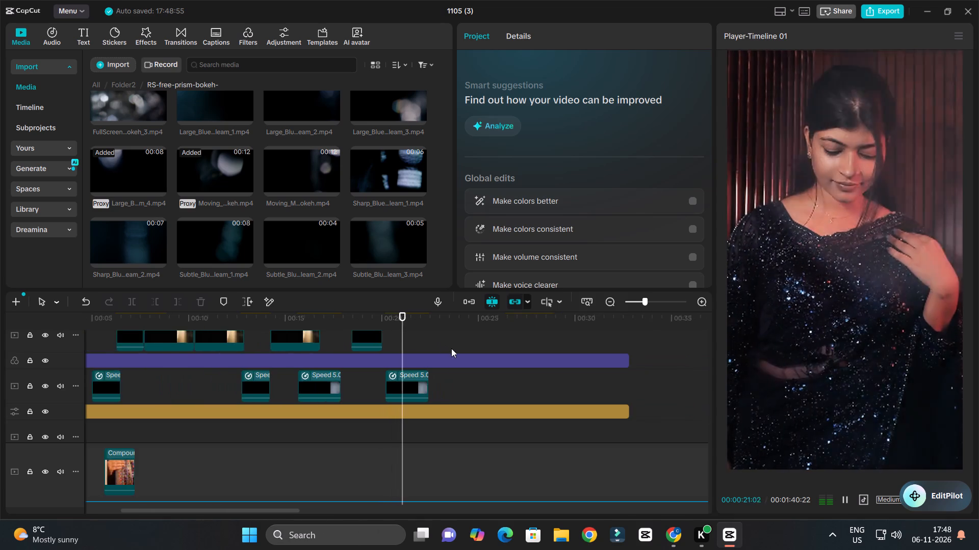
scroll(451, 348, "up", 4, "ctrl")
key("space")
scroll(436, 374, "down", 4, "ctrl")
key("space")
key("space")
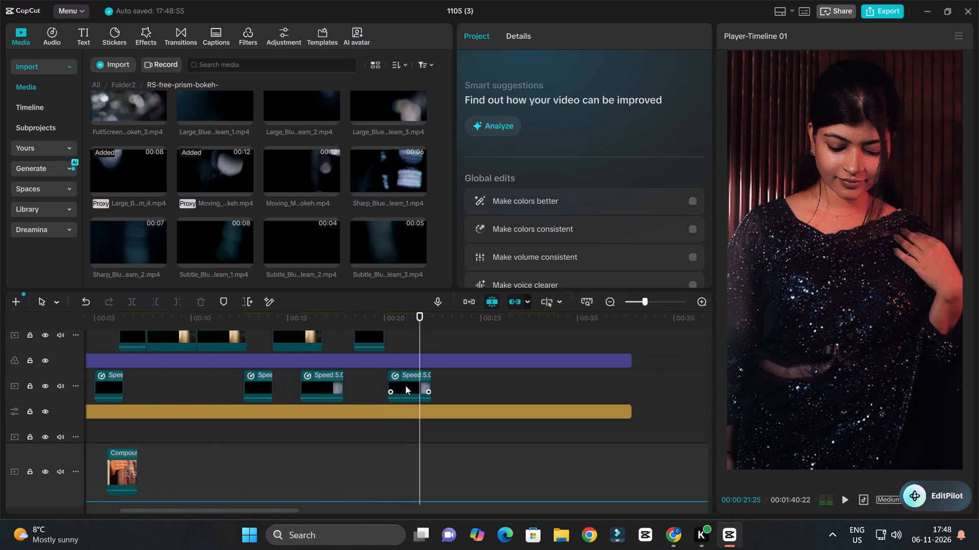
Copy the 5.0X Moving_Large_Bokeh.mp4 clip to about 23.7 s on the bokeh track and play over it to about 25 s.
key("space")
scroll(413, 383, "up", 4, "ctrl")
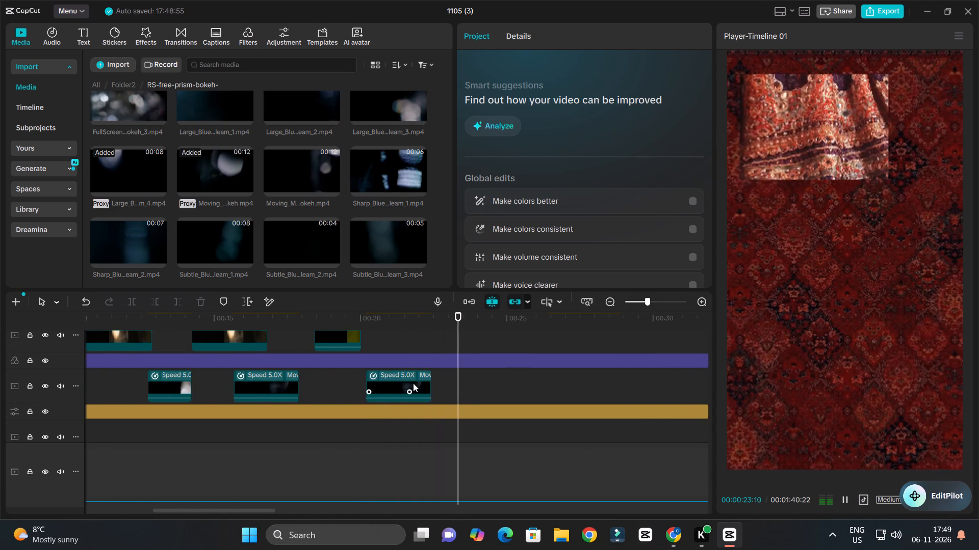
scroll(413, 383, "down", 5, "ctrl")
key("space")
left_click_drag(426, 389, 425, 389, "alt")
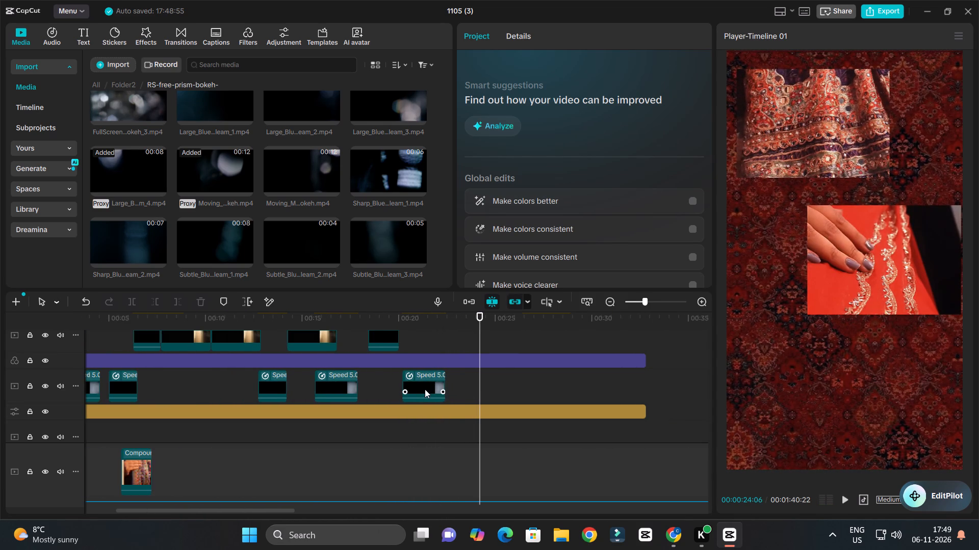
left_click_drag(425, 389, 493, 393, "alt")
key("space")
scroll(497, 384, "up", 4, "ctrl")
key("space")
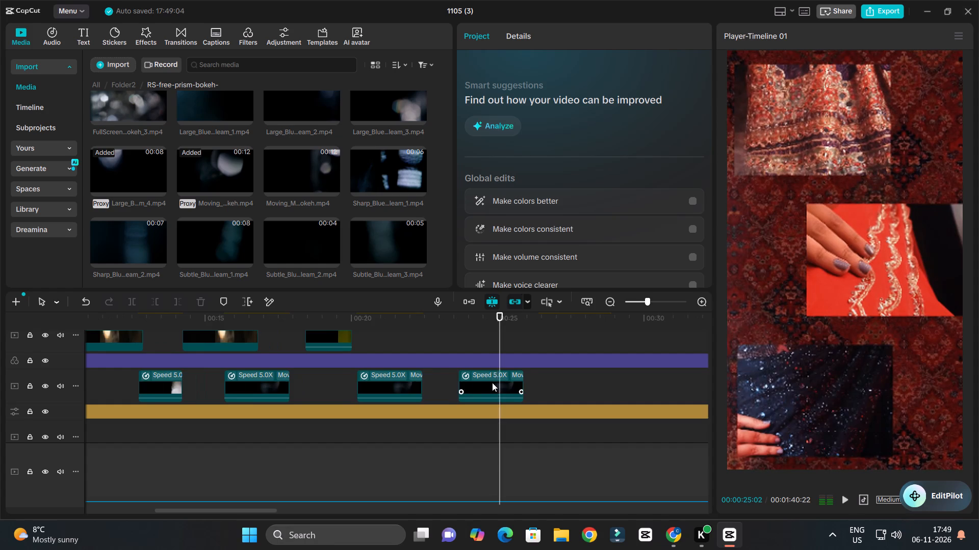
Copy a 5.0X Moving_Large_Bokeh.mp4 clip onto the overlay track above the Coast Flash filter, at about 23.7 s.
scroll(492, 382, "down", 4, "ctrl")
left_click_drag(342, 387, 496, 345, "alt")
Copy a 2.0X 250458 light clip to the top overlay track at about 23.8 s and play over the stacked overlays to about 27 s.
scroll(505, 360, "up", 2)
left_click_drag(316, 366, 489, 339, "alt")
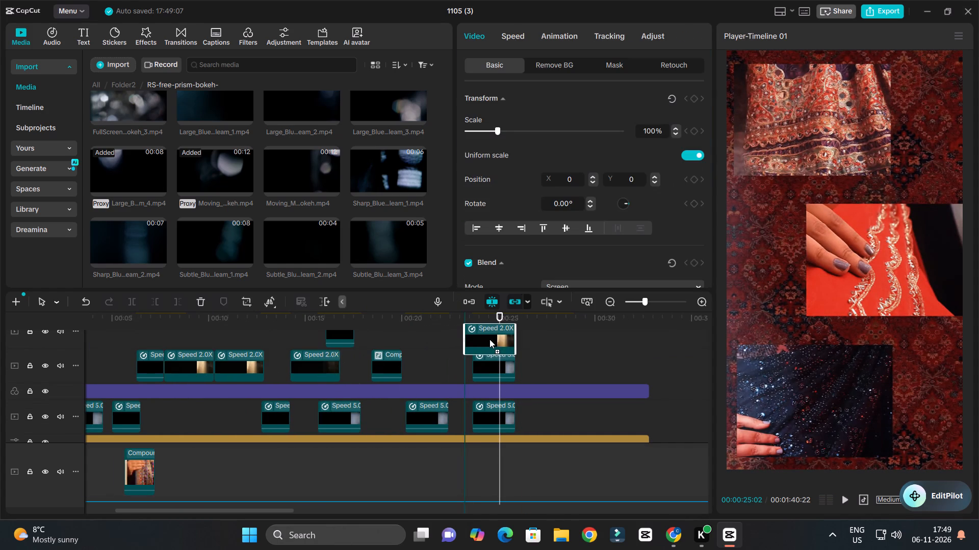
left_click_drag(489, 339, 501, 337, "alt")
left_click(475, 318)
key("space")
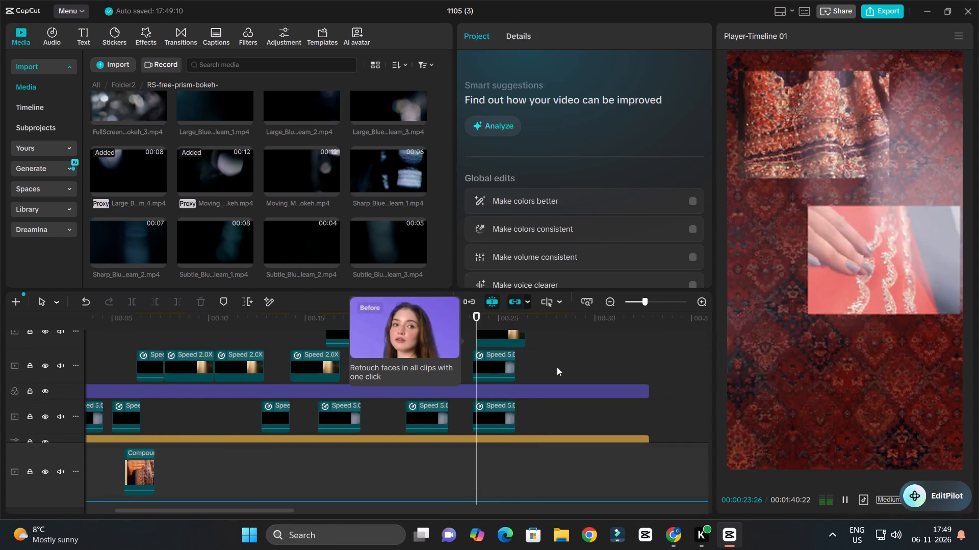
scroll(557, 367, "up", 18, "ctrl")
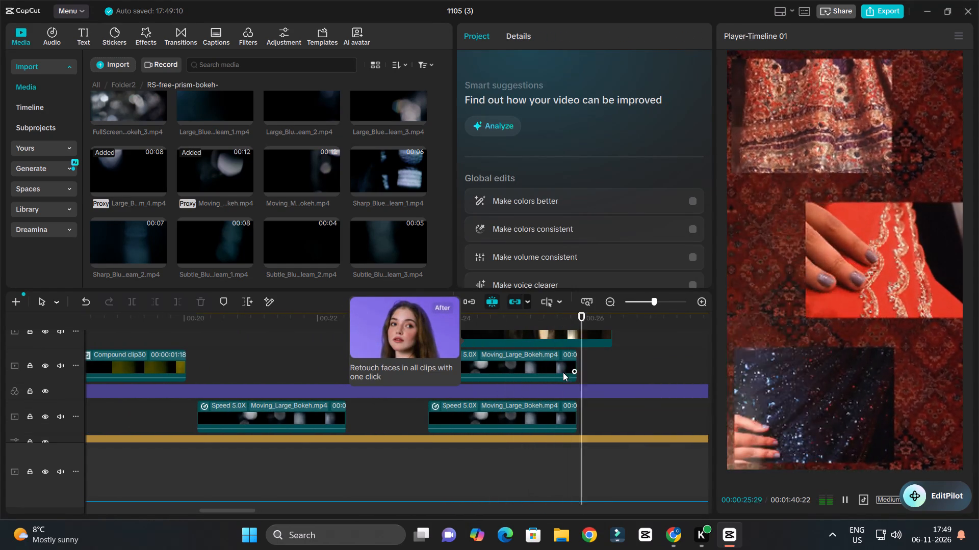
key("space")
Copy the 5.0X Moving_Large_Bokeh.mp4 clip to about 26.6 s on the bokeh track and play over it.
scroll(570, 380, "down", 10, "ctrl")
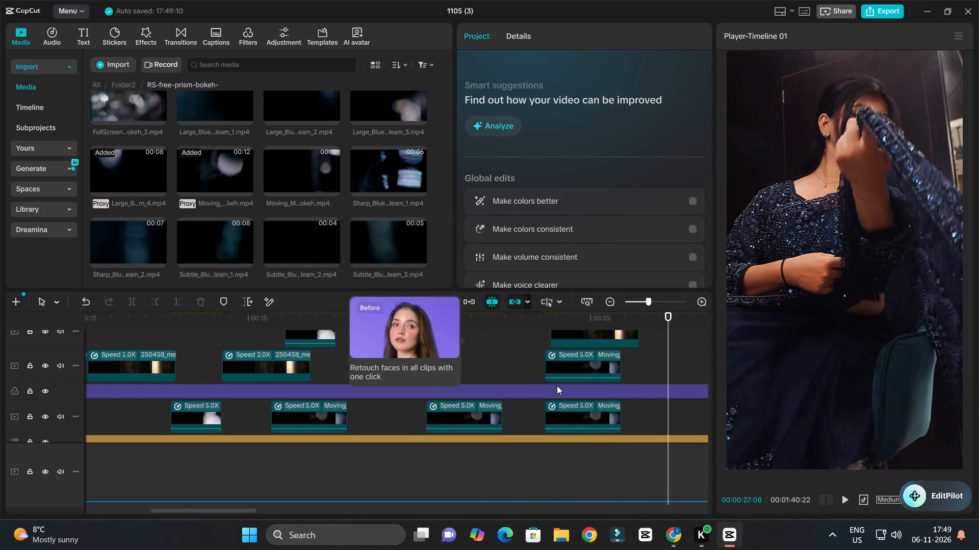
scroll(563, 411, "down", 10, "ctrl")
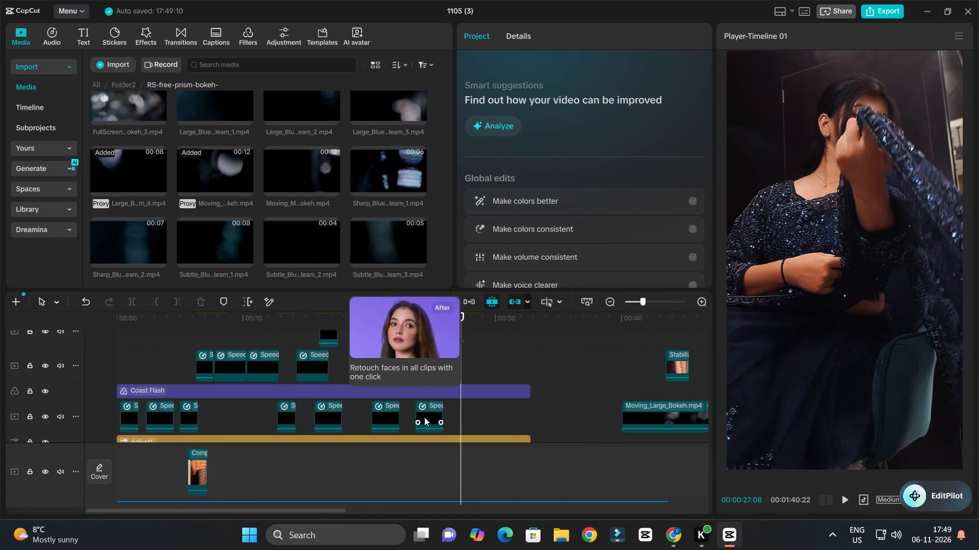
left_click_drag(424, 417, 461, 414, "alt")
left_click(451, 321)
key("space")
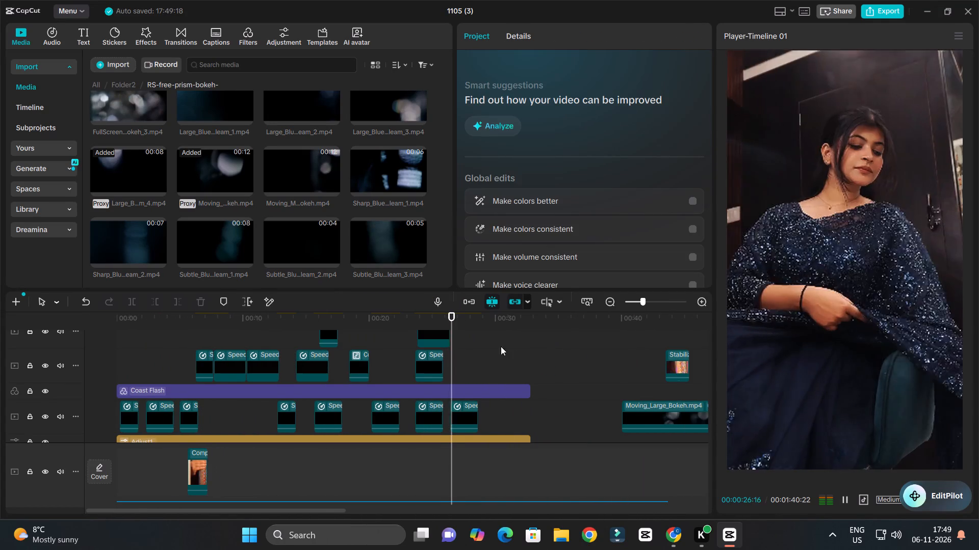
scroll(507, 350, "up", 9, "ctrl")
key("space")
Move the last 5.0X Moving_Large_Bokeh.mp4 copy later on the bokeh track, to about 28.8 s, and play over it.
left_click_drag(479, 413, 514, 410)
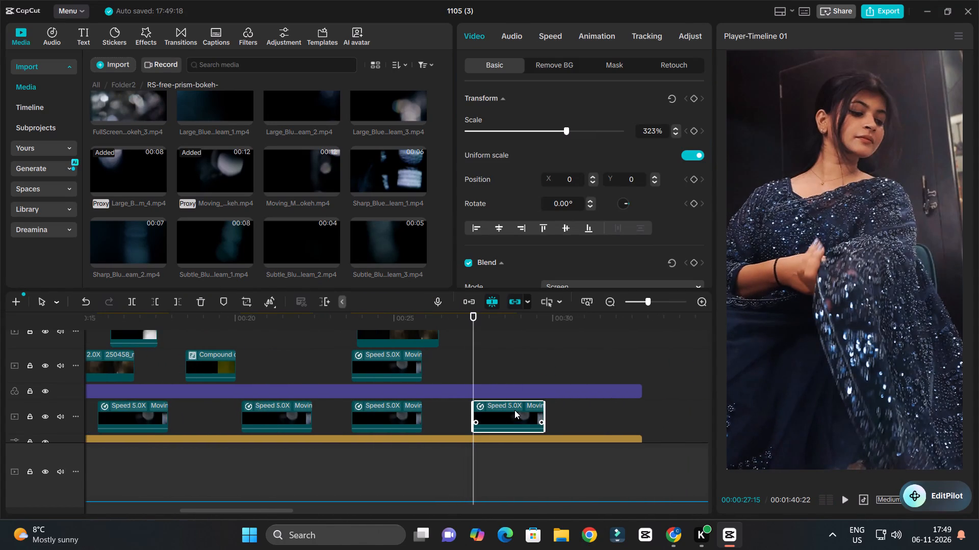
left_click(514, 410)
key("space")
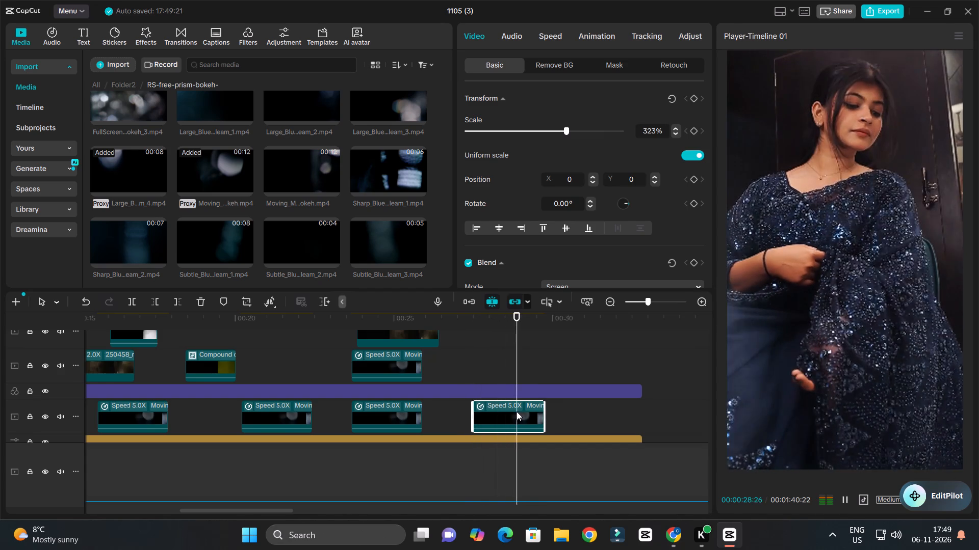
key("space")
left_click_drag(511, 418, 554, 419)
key("space")
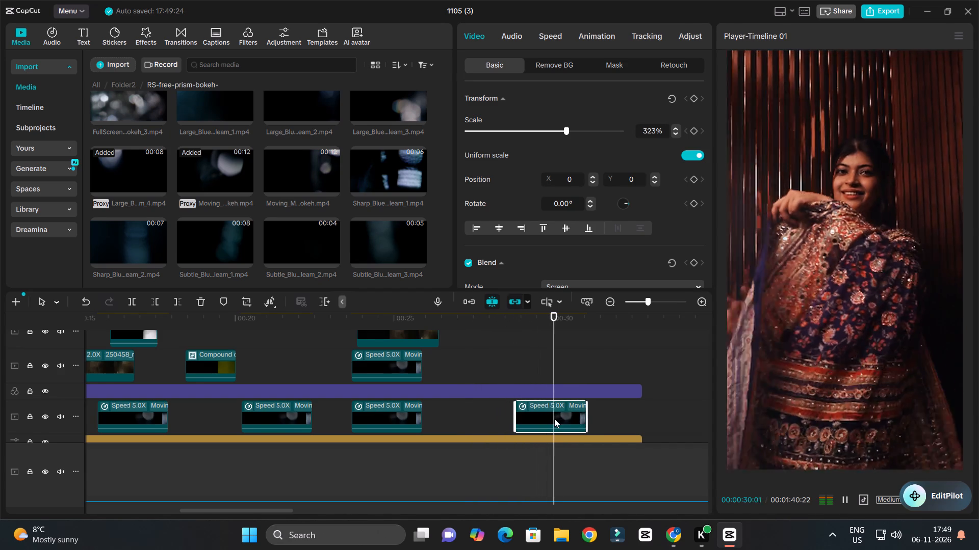
scroll(554, 419, "down", 7, "ctrl")
key("space")
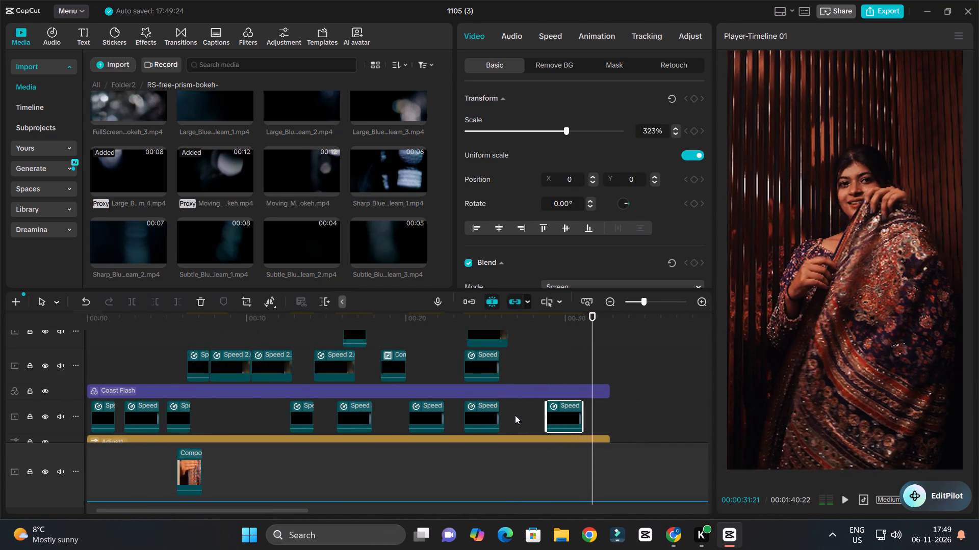
Copy the Bright_Spinning_Bokeh_1.mp4 clip from about 12.7 s to about 26.8 s on the bokeh track and play over it.
scroll(515, 415, "up", 3)
scroll(515, 415, "down", 3)
left_click_drag(297, 421, 526, 425, "alt")
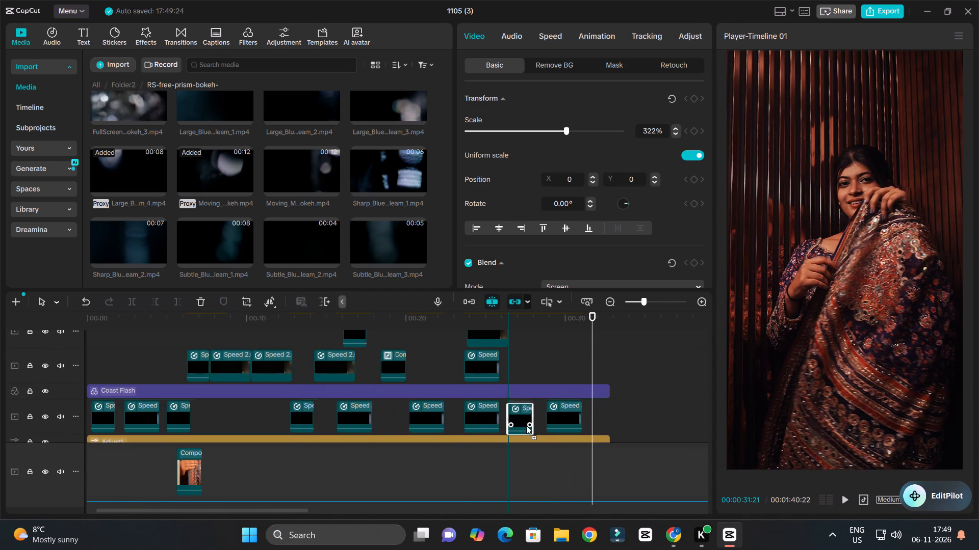
left_click_drag(526, 425, 521, 423, "alt")
left_click(517, 314)
key("space")
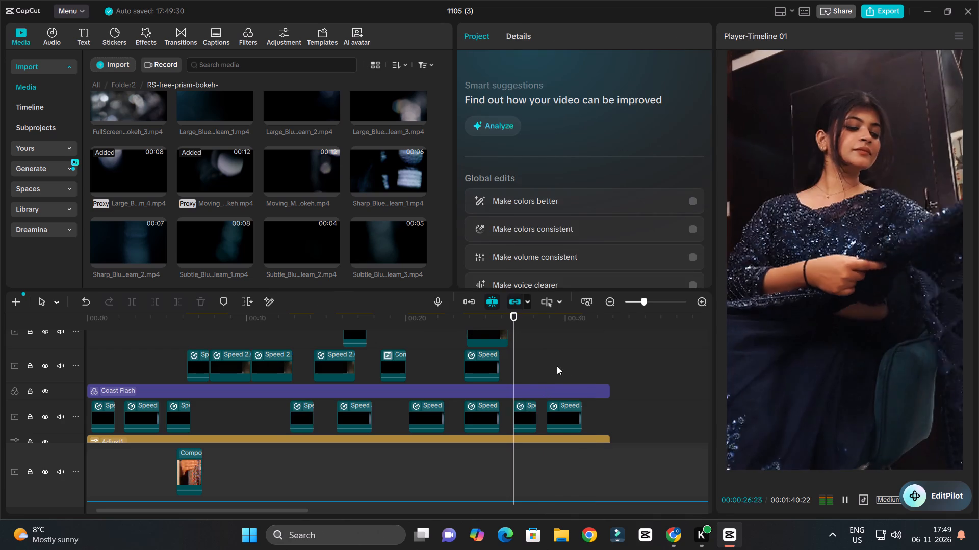
scroll(566, 374, "up", 10, "ctrl")
key("space")
Move the copied Bright_Spinning_Bokeh_1.mp4 clip back against the preceding Moving_Large_Bokeh.mp4 clip, at about 25.9 s, and play to the video's end.
left_click_drag(524, 420, 491, 420)
left_click(450, 317)
key("space")
scroll(530, 364, "up", 4, "ctrl")
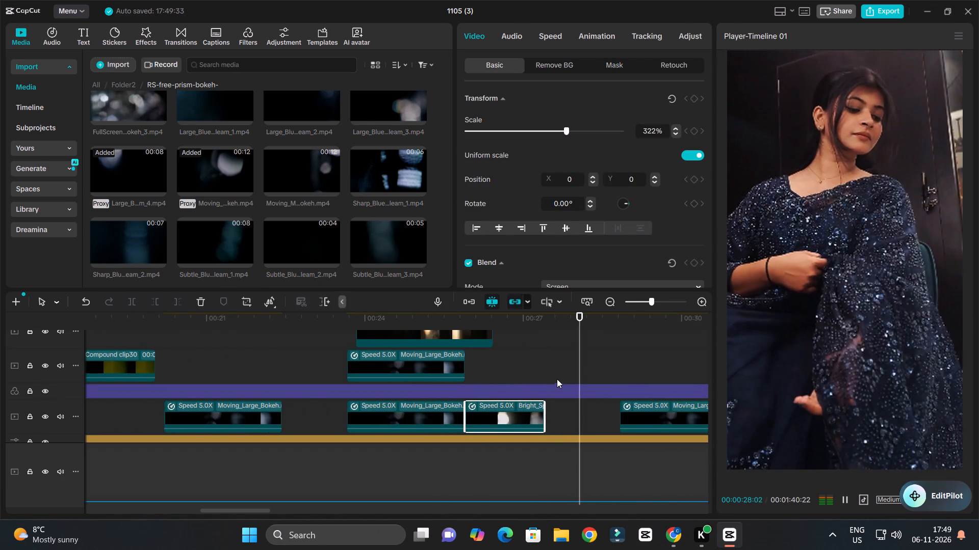
scroll(565, 381, "down", 5, "ctrl")
scroll(567, 381, "up", 4, "ctrl")
scroll(567, 381, "down", 5, "ctrl")
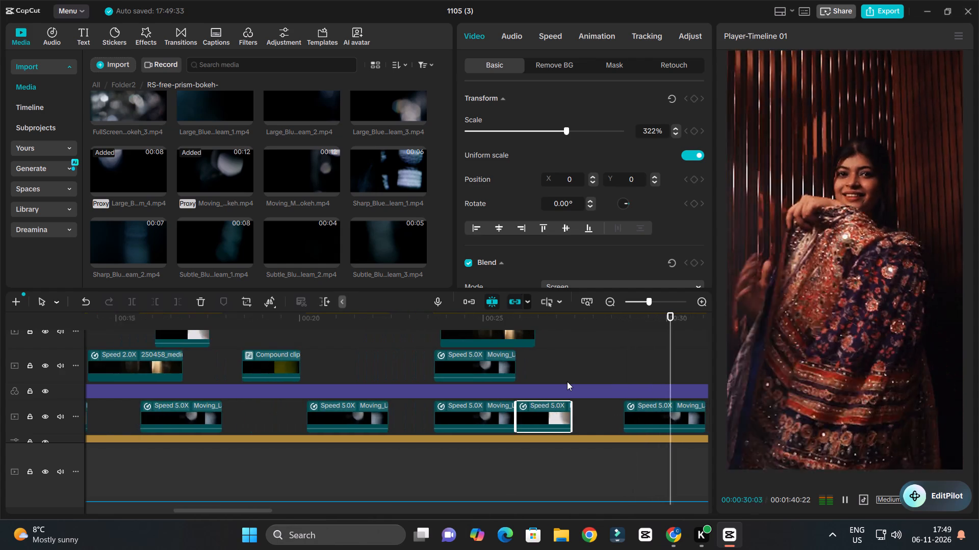
scroll(567, 381, "down", 11, "ctrl")
scroll(565, 387, "up", 4, "ctrl")
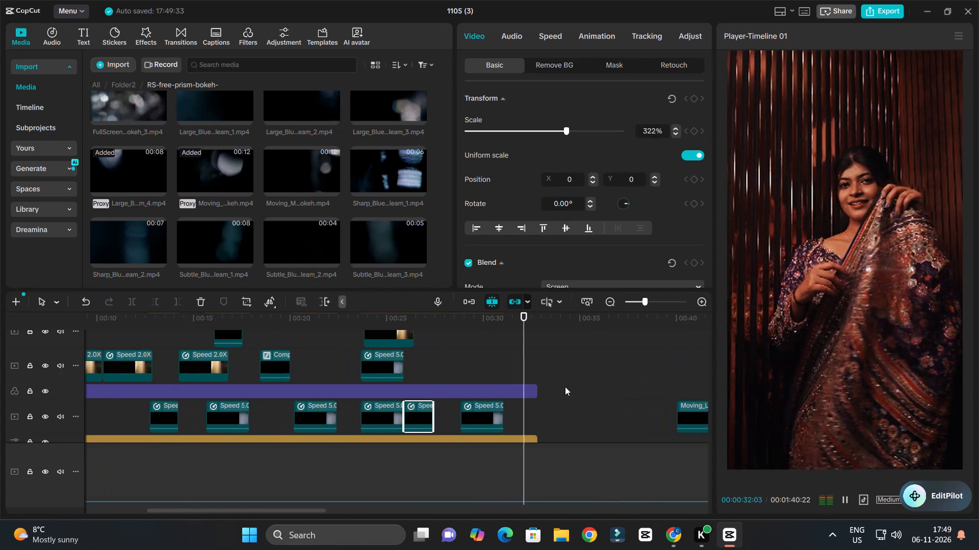
key("space")
Lower the colour temperature of the last compound clip, which starts at about 29 s, to -29.
scroll(565, 387, "down", 5)
scroll(565, 387, "up", 3)
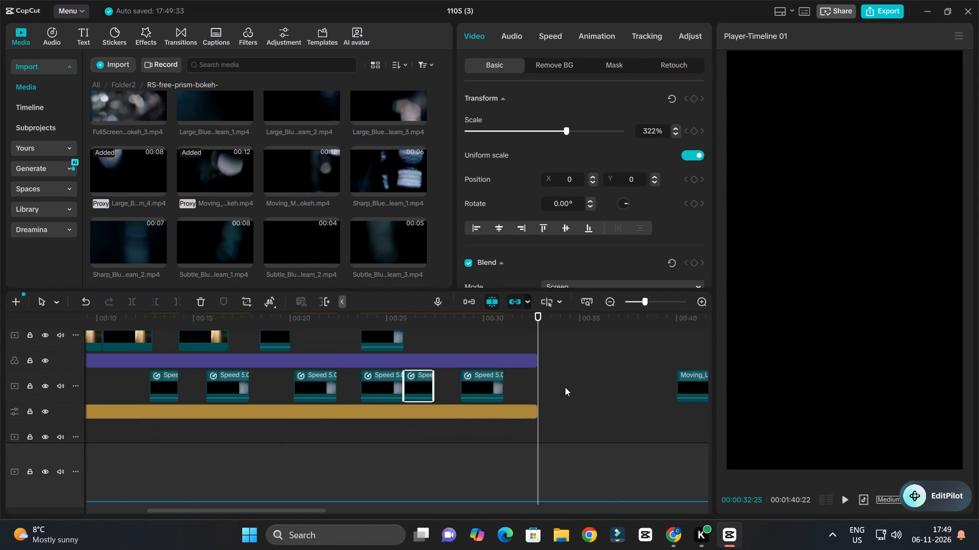
scroll(565, 387, "down", 5)
left_click(512, 401)
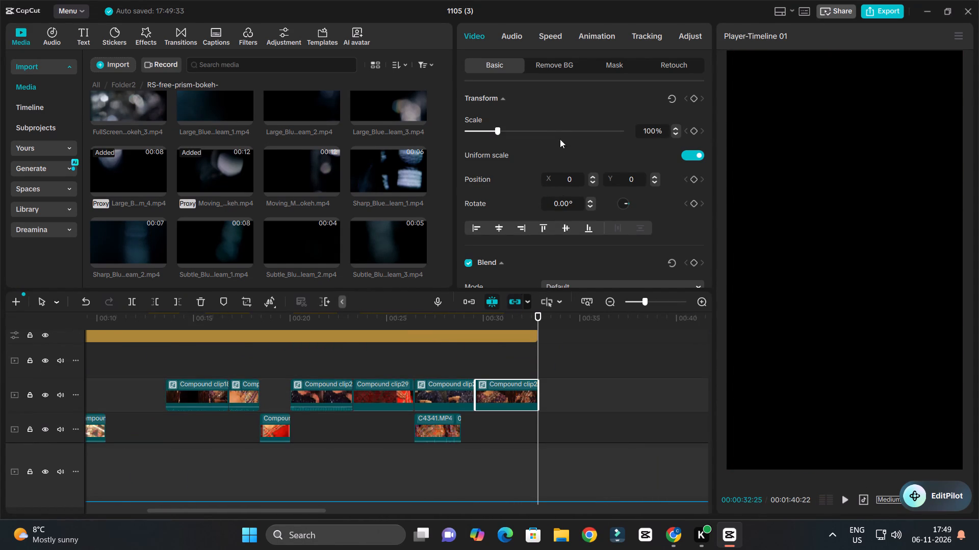
scroll(525, 143, "down", 4)
scroll(529, 171, "up", 3)
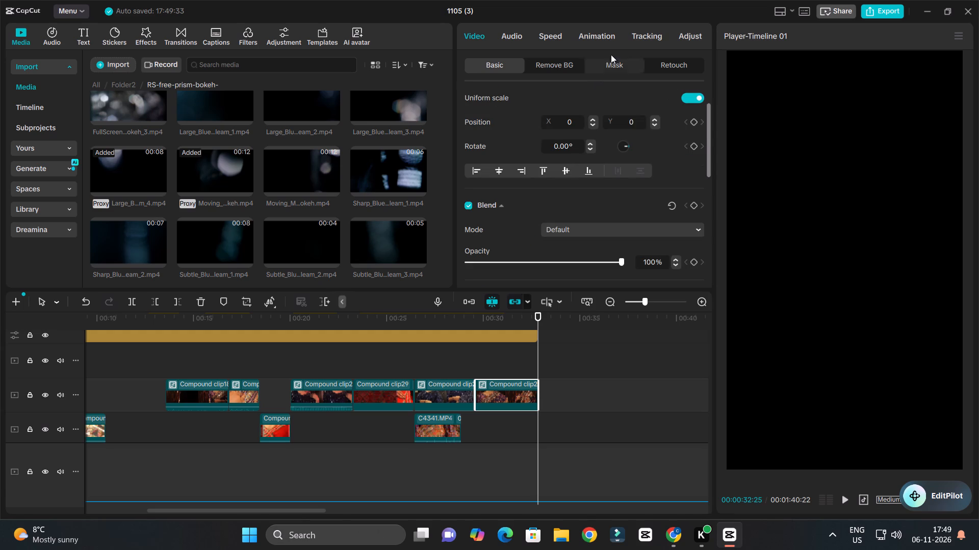
left_click(681, 36)
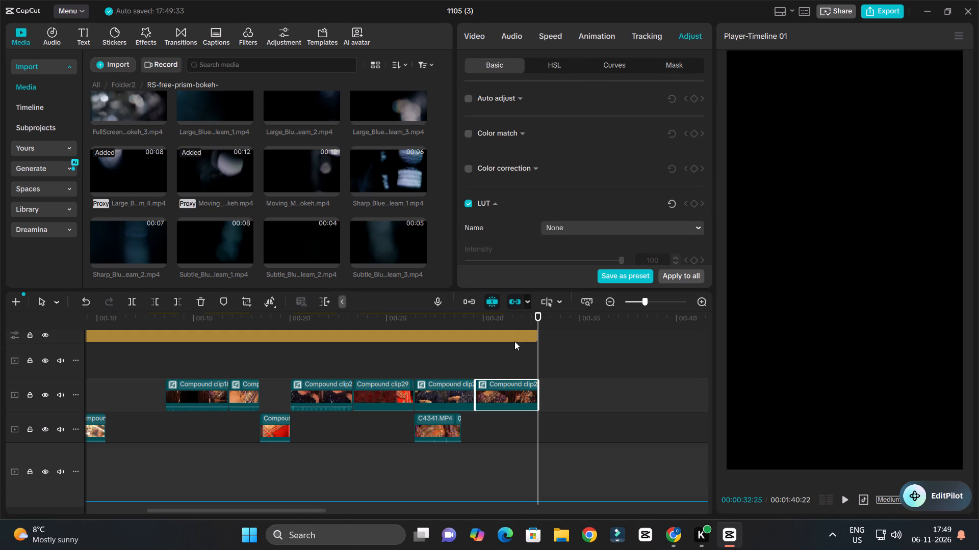
left_click_drag(516, 323, 506, 319)
scroll(517, 205, "down", 1)
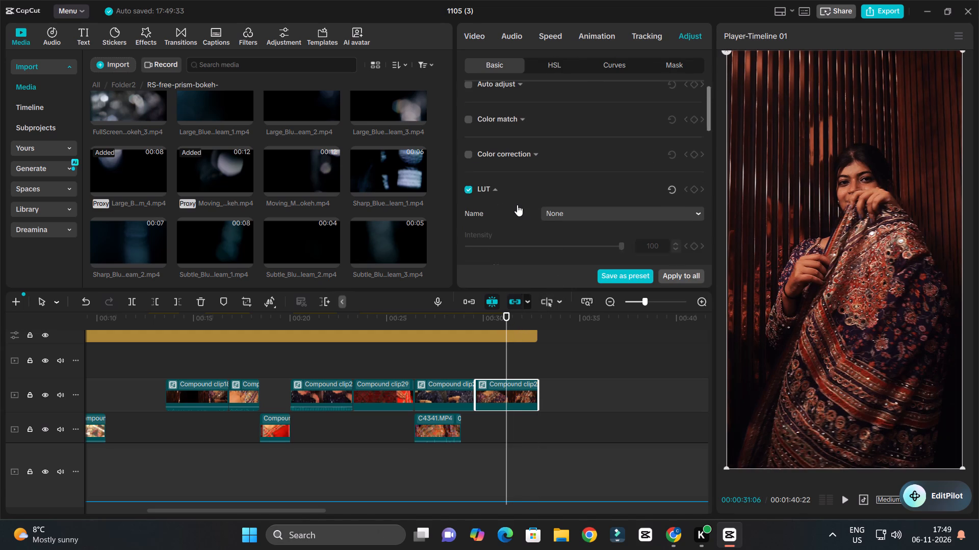
scroll(517, 205, "down", 5)
left_click_drag(543, 169, 497, 169)
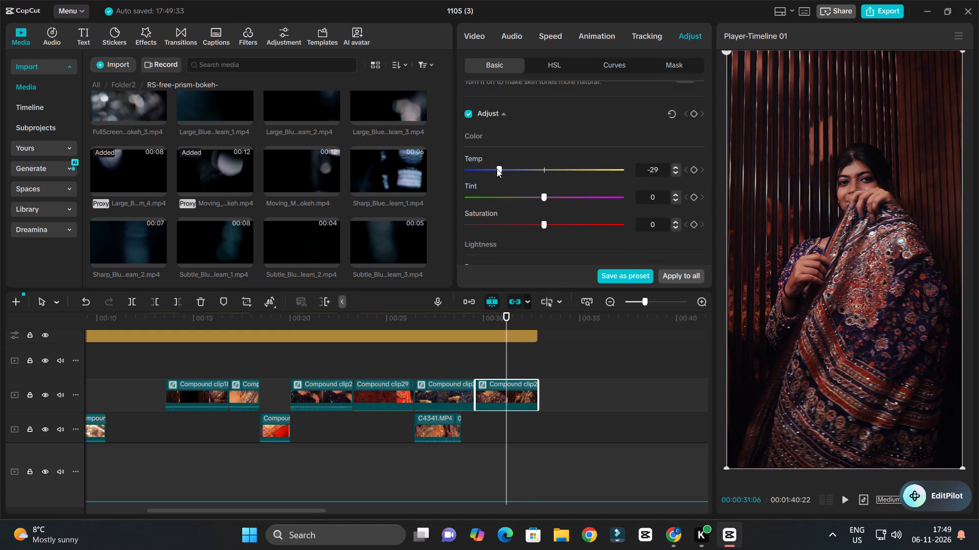
Set the last compound clip's temperature to -12 and saturation to -10, and play over the clip.
left_click_drag(497, 169, 523, 174)
left_click_drag(541, 225, 512, 231)
left_click_drag(512, 231, 527, 233)
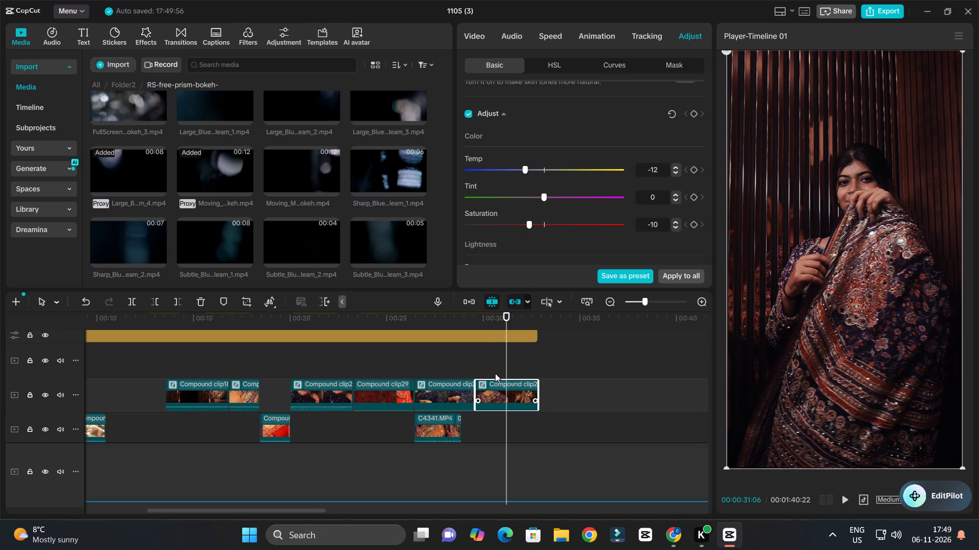
left_click(480, 322)
key("space")
scroll(580, 363, "up", 7, "ctrl")
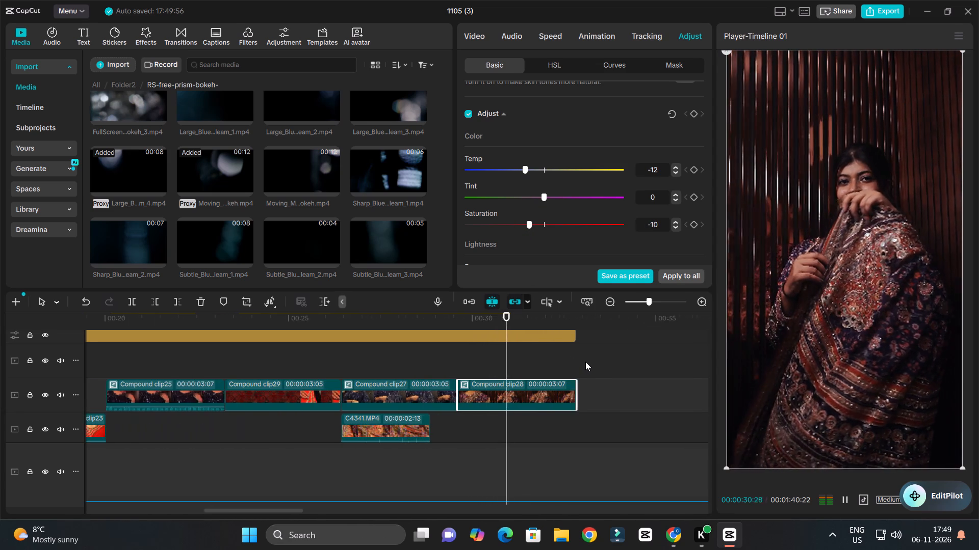
scroll(586, 361, "down", 3, "ctrl")
scroll(586, 362, "up", 6, "ctrl")
key("space")
Raise the midpoint of the last compound clip's luma curve slightly.
left_click(564, 393)
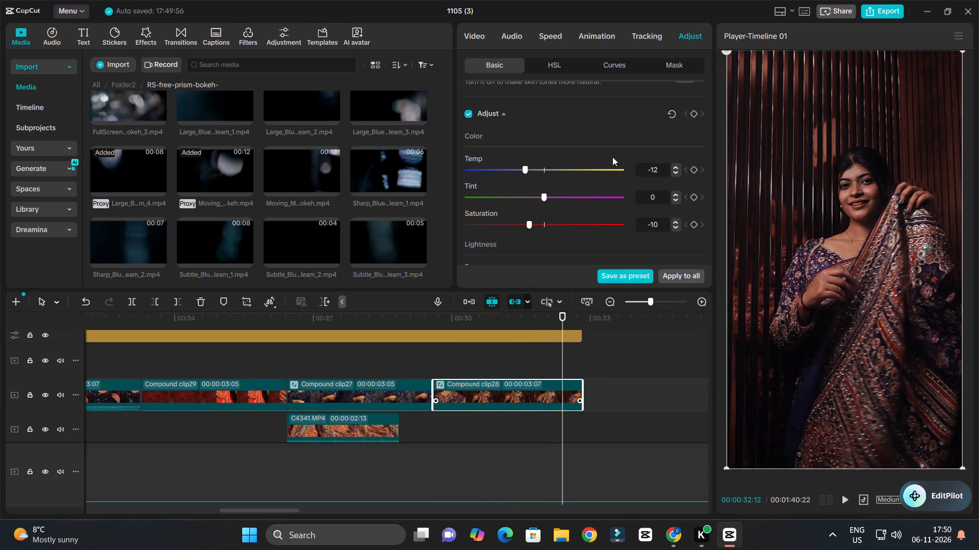
left_click(635, 65)
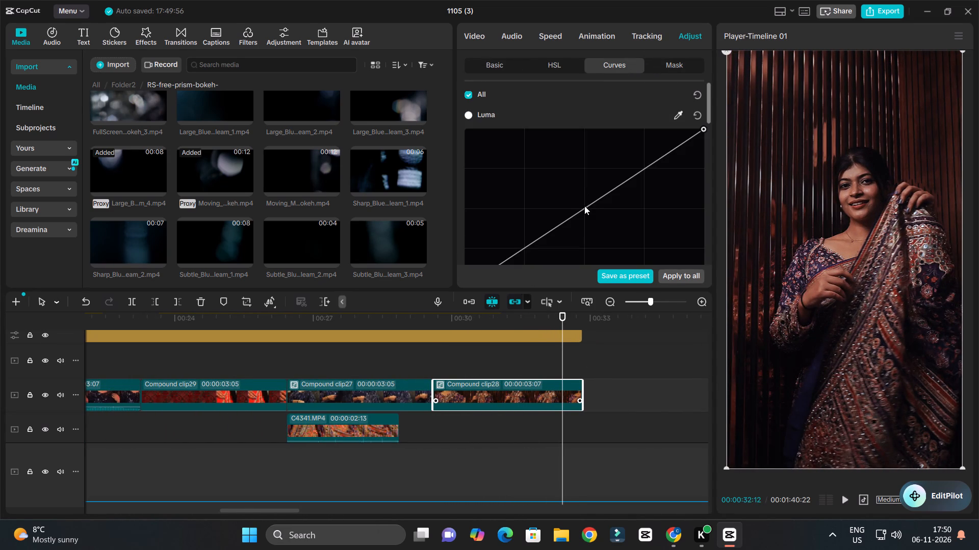
left_click(586, 206)
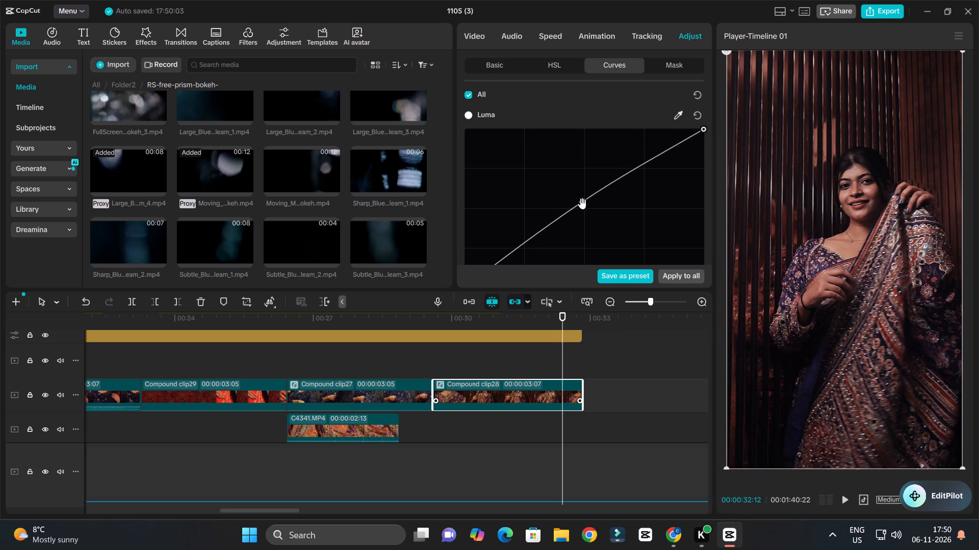
Play the video from the start to about 17 s to review the colour grading and overlays.
left_click_drag(409, 310, 401, 314)
left_click_drag(406, 319, 391, 325)
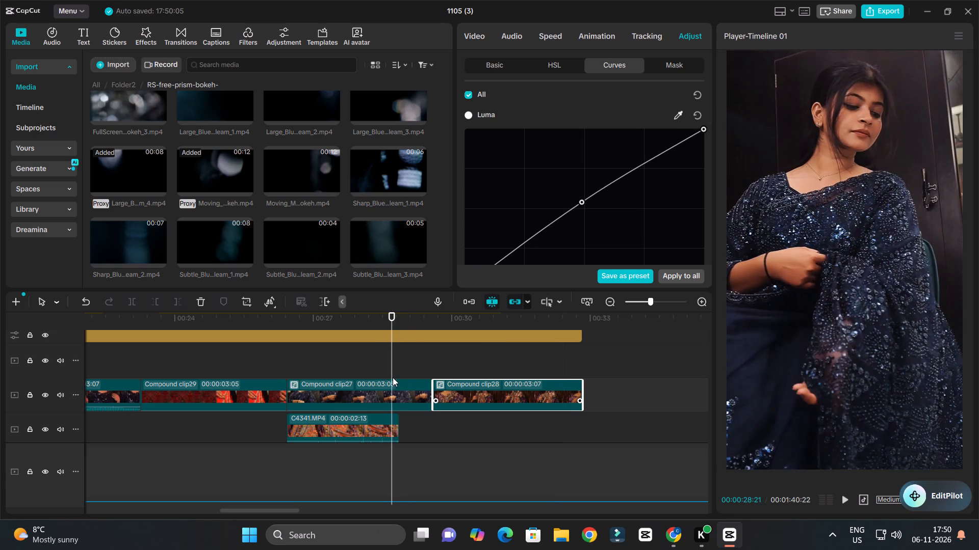
left_click_drag(379, 322, 191, 321)
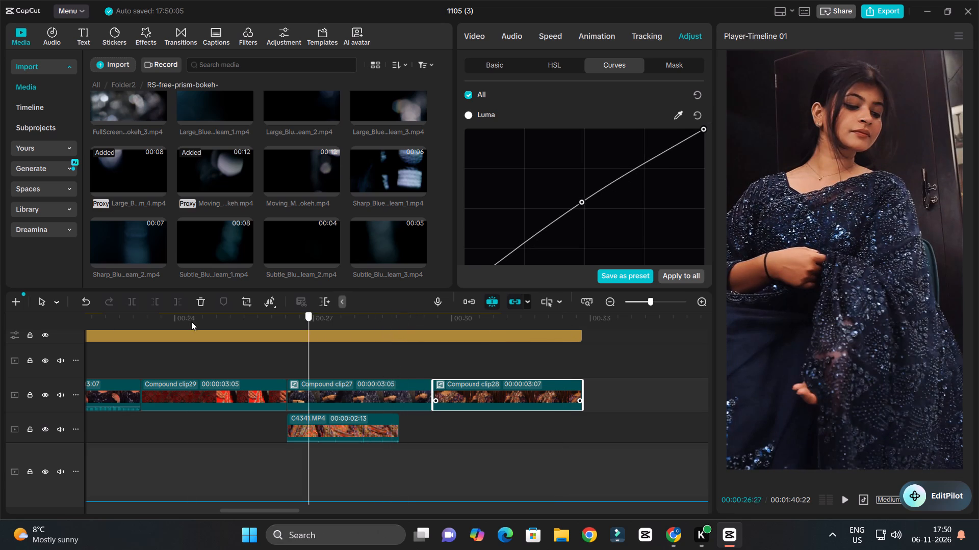
left_click_drag(191, 321, 0, 346)
key("space")
scroll(132, 358, "down", 5, "ctrl")
scroll(135, 359, "up", 5, "ctrl")
scroll(135, 359, "down", 7, "ctrl")
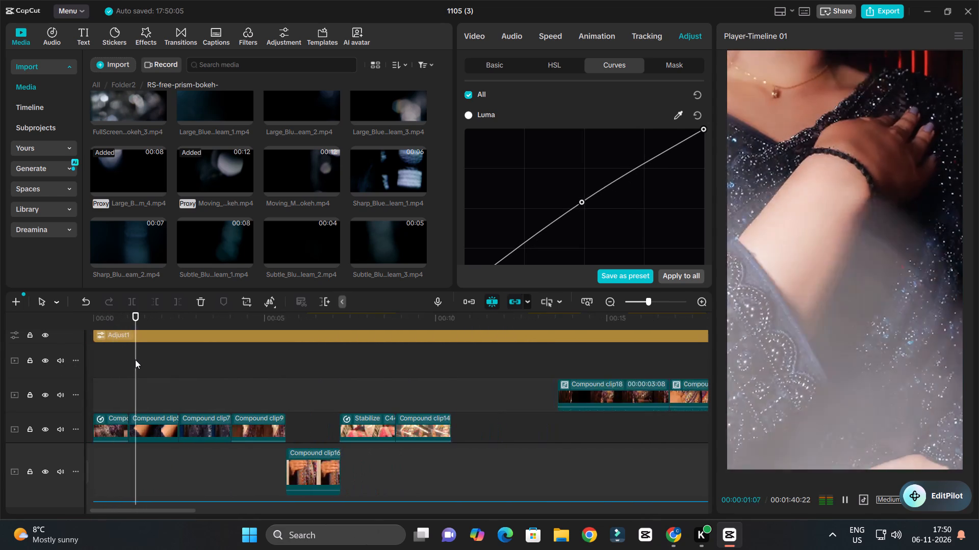
scroll(135, 360, "down", 3, "ctrl")
scroll(137, 361, "up", 4, "ctrl")
scroll(137, 361, "down", 15, "ctrl")
scroll(138, 369, "up", 2, "ctrl")
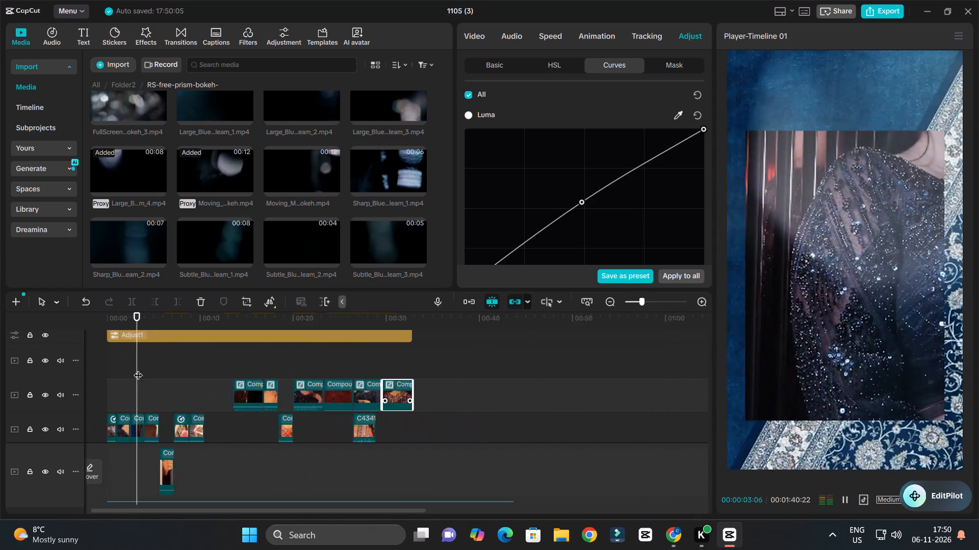
scroll(138, 369, "up", 5, "ctrl")
scroll(142, 369, "down", 9, "ctrl")
scroll(147, 372, "up", 4, "ctrl")
scroll(149, 372, "down", 5, "ctrl")
scroll(150, 373, "up", 2, "ctrl")
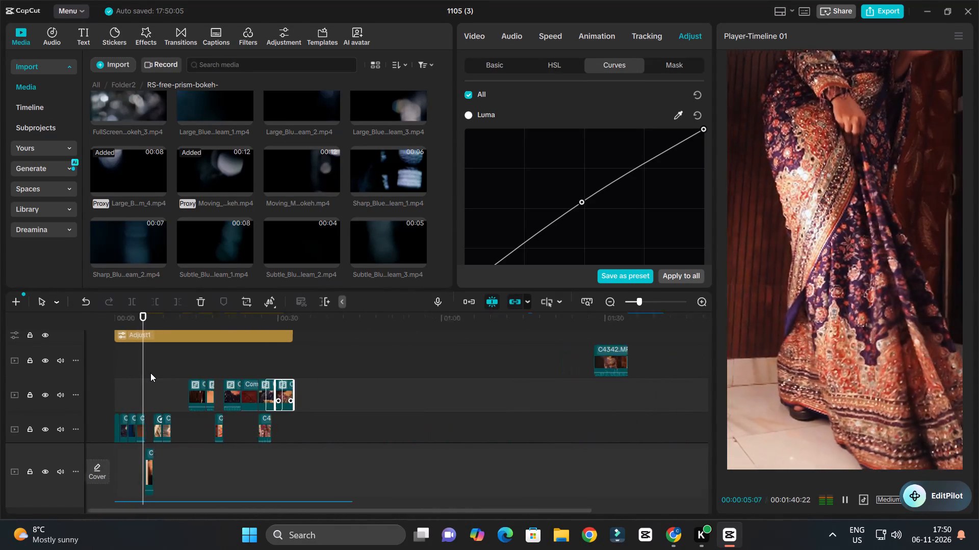
scroll(150, 373, "up", 2, "ctrl")
scroll(150, 373, "down", 4, "ctrl")
scroll(157, 377, "up", 4, "ctrl")
scroll(158, 377, "down", 5, "ctrl")
scroll(158, 377, "up", 5, "ctrl")
scroll(158, 377, "down", 3)
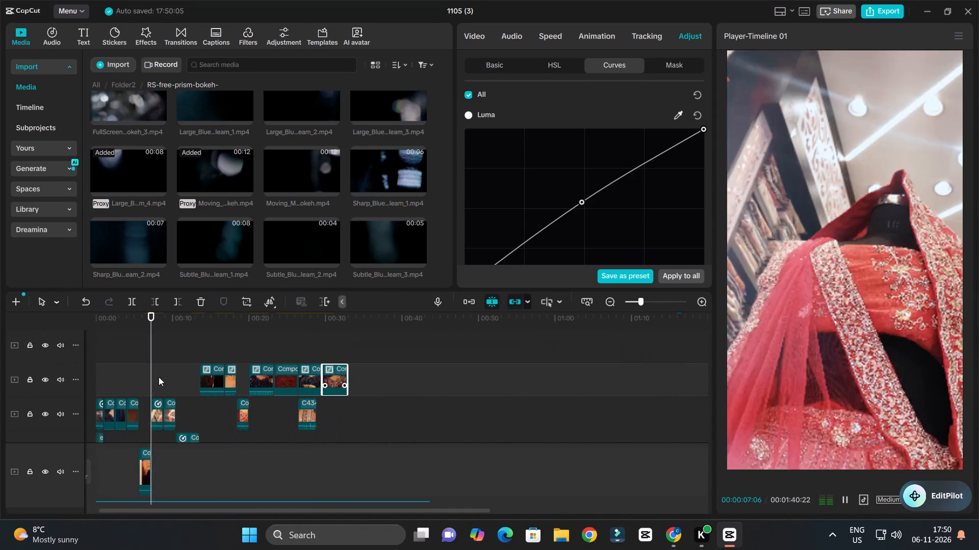
scroll(159, 377, "down", 2)
scroll(159, 377, "up", 4, "ctrl")
scroll(160, 377, "down", 4)
scroll(160, 377, "up", 4, "ctrl")
scroll(161, 377, "down", 5)
scroll(162, 378, "up", 4, "ctrl")
scroll(163, 378, "down", 4)
scroll(164, 378, "up", 3, "ctrl")
scroll(165, 378, "down", 3, "ctrl")
scroll(170, 383, "up", 3, "ctrl")
scroll(172, 382, "down", 3, "ctrl")
scroll(177, 384, "up", 3, "ctrl")
scroll(181, 382, "down", 4)
scroll(188, 384, "up", 4, "ctrl")
scroll(189, 384, "down", 4, "ctrl")
scroll(194, 388, "up", 3, "ctrl")
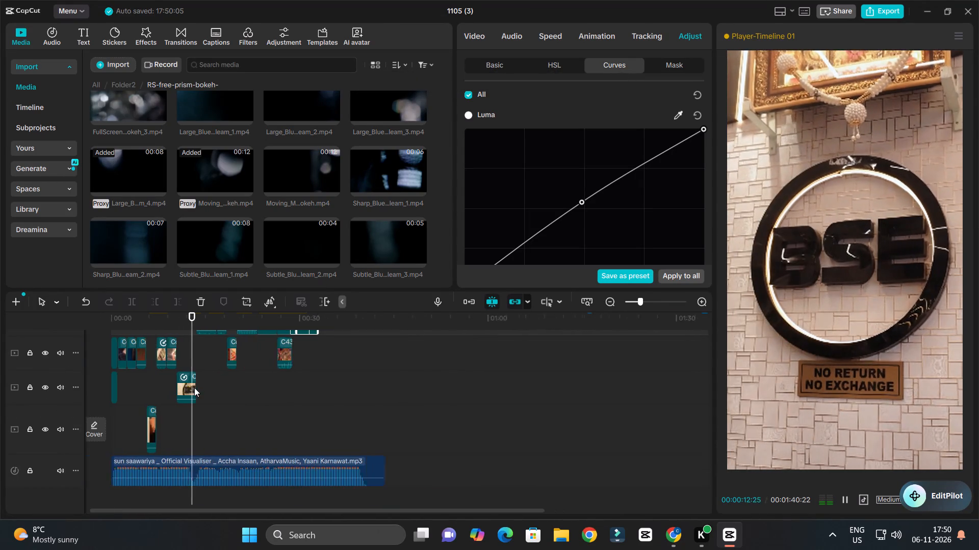
scroll(195, 388, "down", 3, "ctrl")
scroll(204, 388, "up", 2, "ctrl")
scroll(208, 388, "down", 3, "ctrl")
scroll(210, 390, "up", 2, "ctrl")
scroll(211, 389, "down", 2, "ctrl")
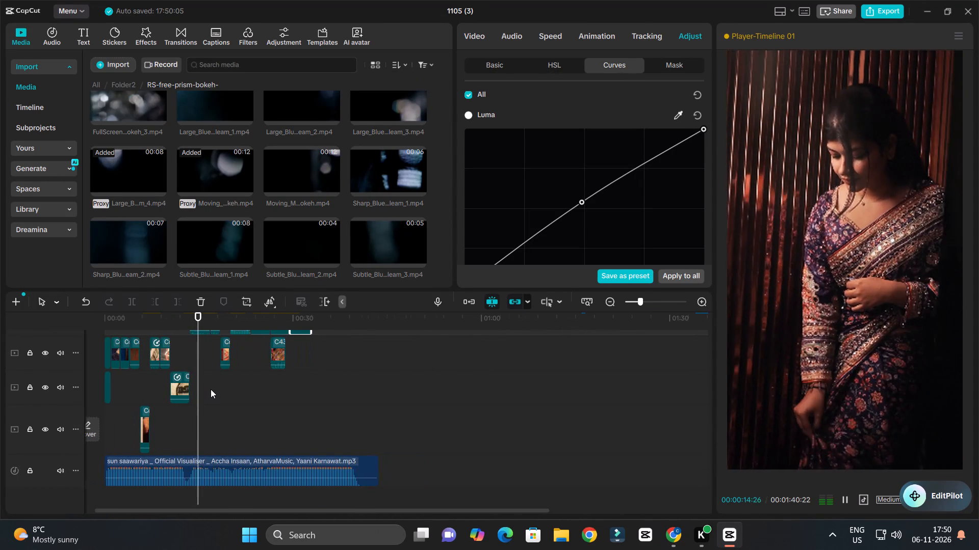
scroll(211, 389, "down", 1, "ctrl")
scroll(212, 390, "up", 2, "ctrl")
scroll(213, 389, "down", 3, "ctrl")
scroll(213, 390, "up", 3, "ctrl")
scroll(213, 390, "down", 3, "ctrl")
scroll(214, 391, "up", 3, "ctrl")
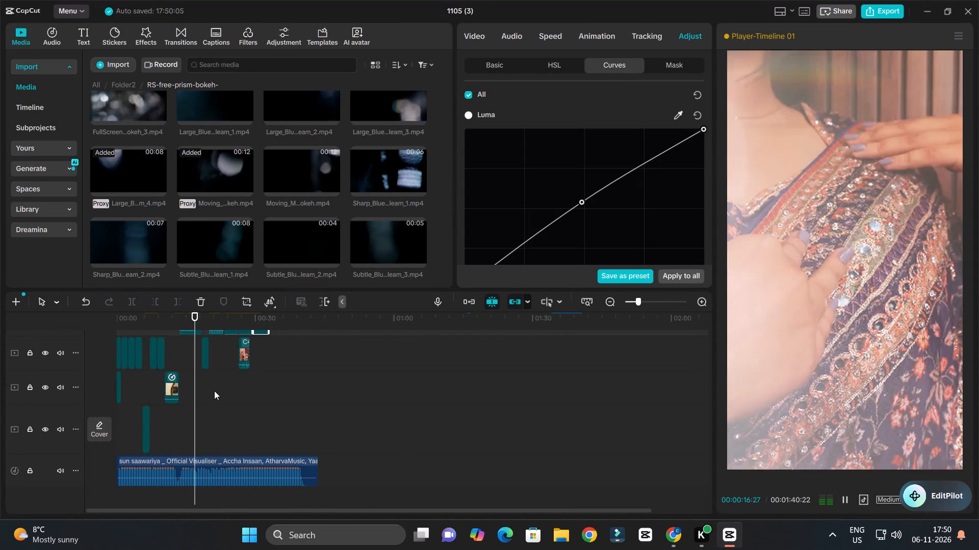
key("space")
key("space")
scroll(282, 389, "up", 4, "ctrl")
key("space")
scroll(283, 388, "up", 5)
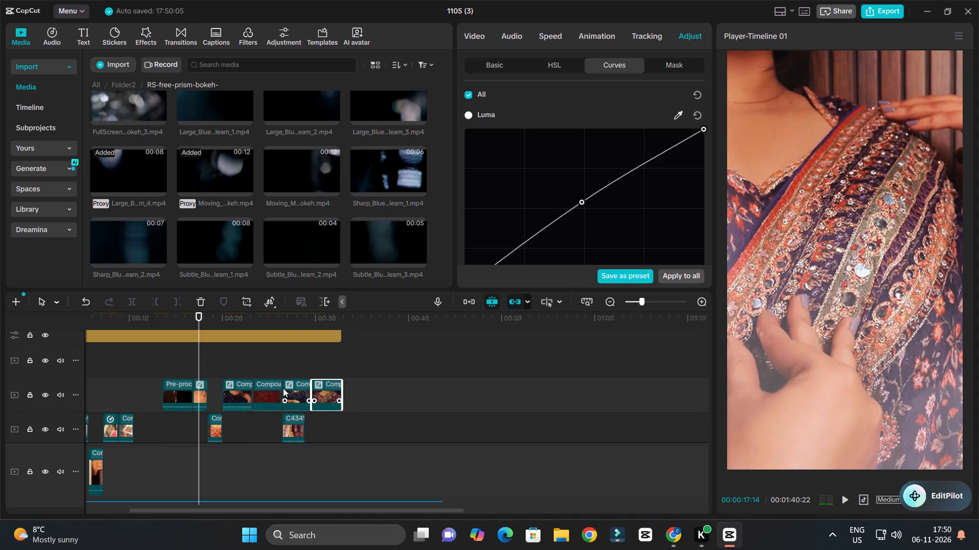
Import Bombay_Saree_Emporium_Outro_9x16 (2).mp4 and the round BSE logo PNG 3ae88ca2-cc0d-4407-846f-7daee6d5aace.png from Downloads into the project's top-level media.
left_click_drag(339, 322, 343, 326)
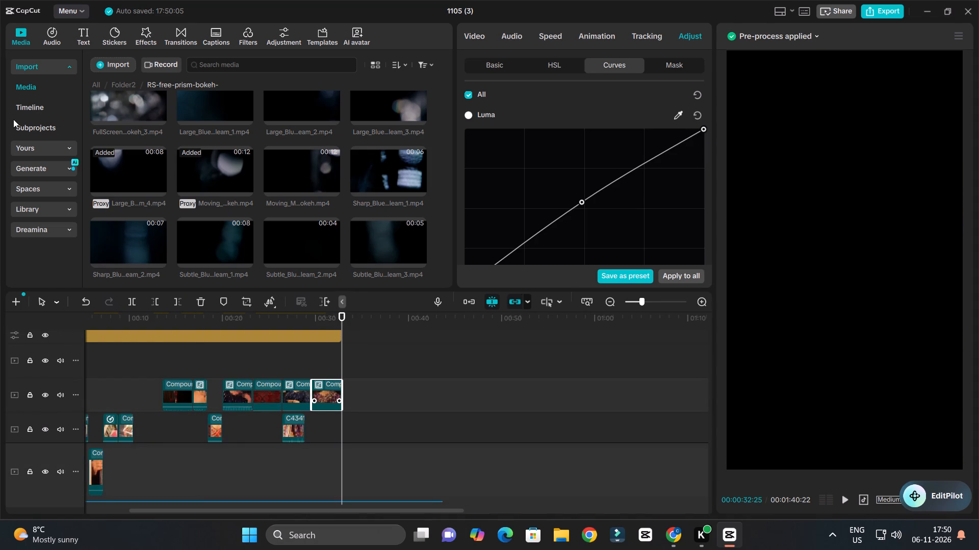
left_click(98, 86)
left_click(201, 203)
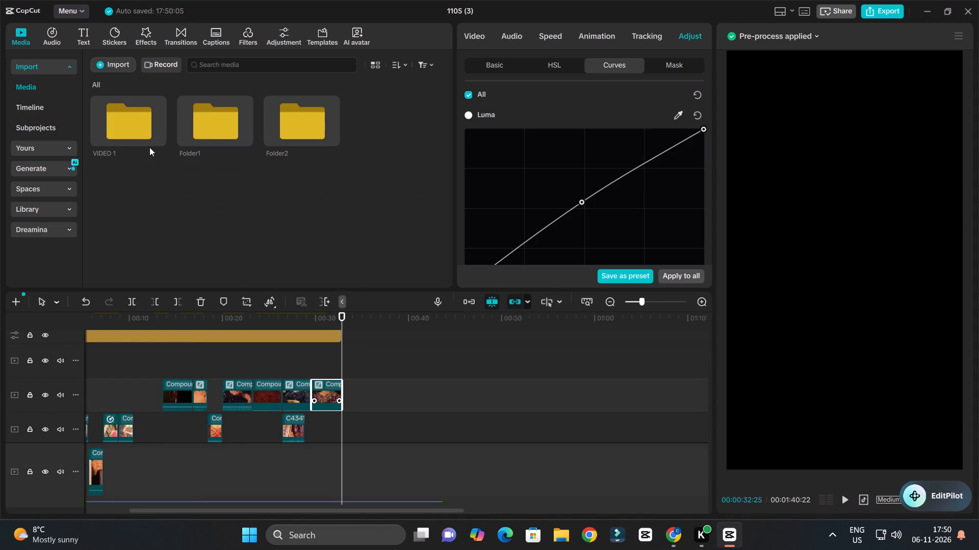
left_click(143, 132)
left_click_drag(99, 189, 99, 177)
left_click(104, 69)
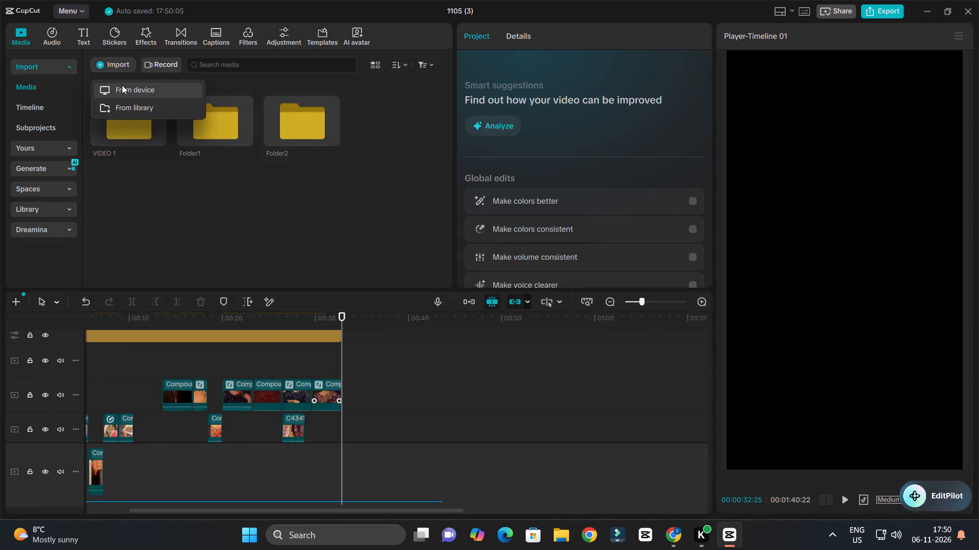
left_click(122, 85)
left_click(63, 191)
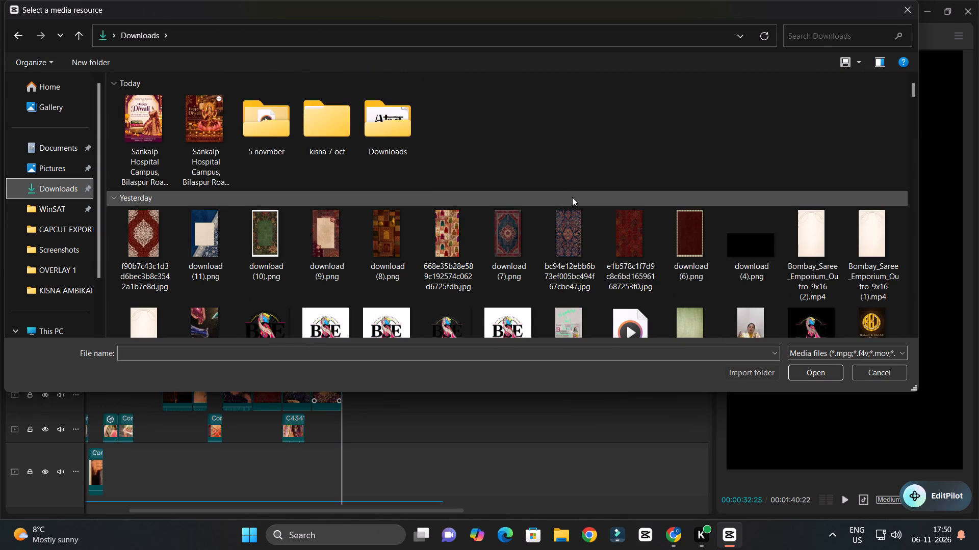
scroll(553, 201, "down", 1)
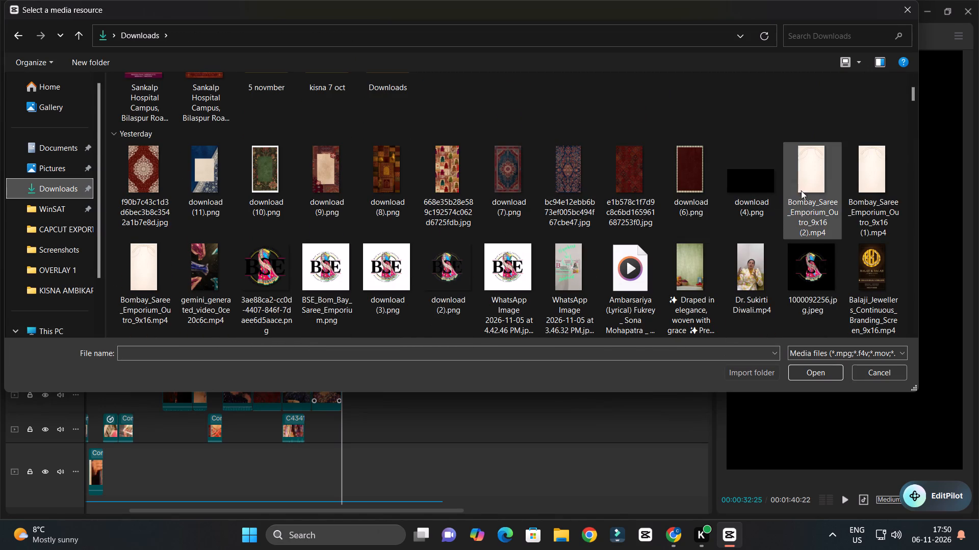
left_click(813, 179, "ctrl")
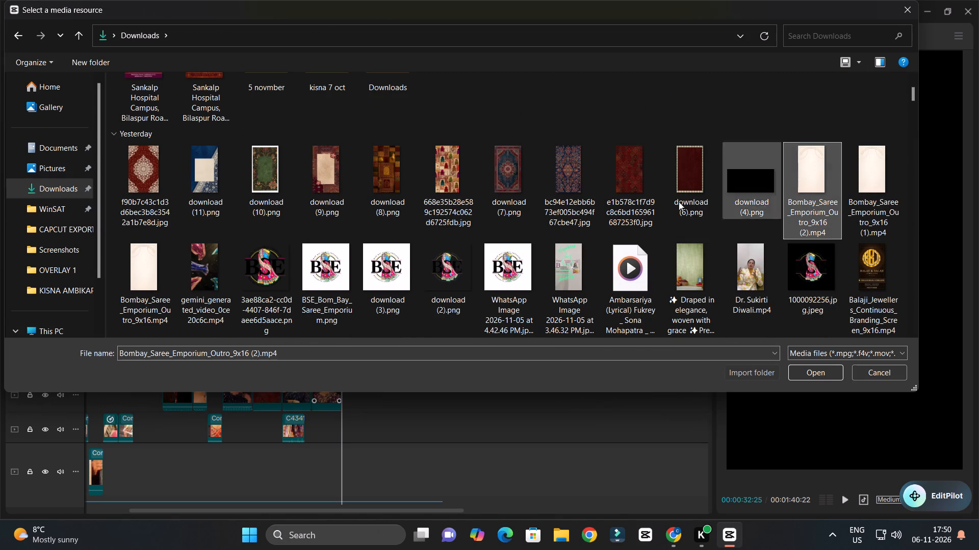
left_click(274, 271, "ctrl")
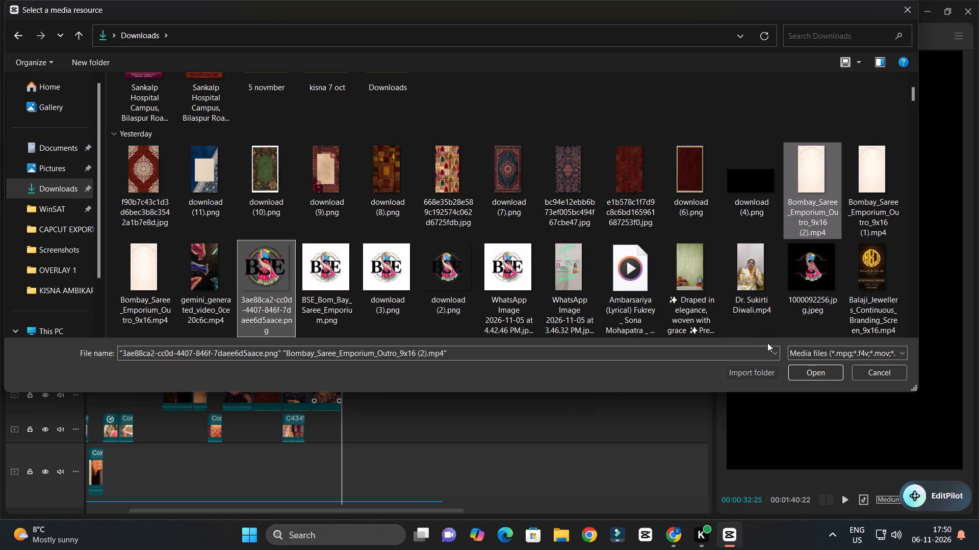
left_click(814, 371)
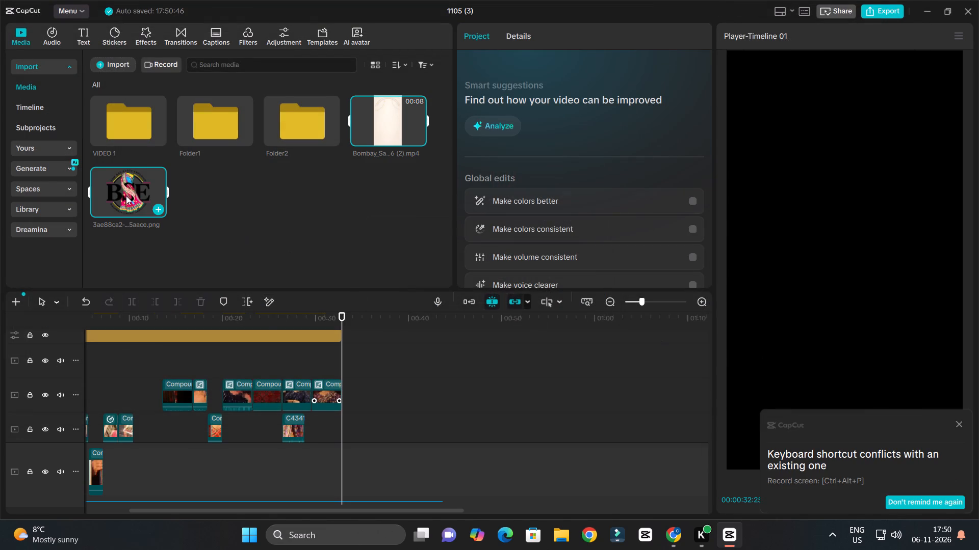
Add the outro video and the BSE logo on a new track above the overlays and move the outro to about 39.5 s.
scroll(355, 418, "up", 12)
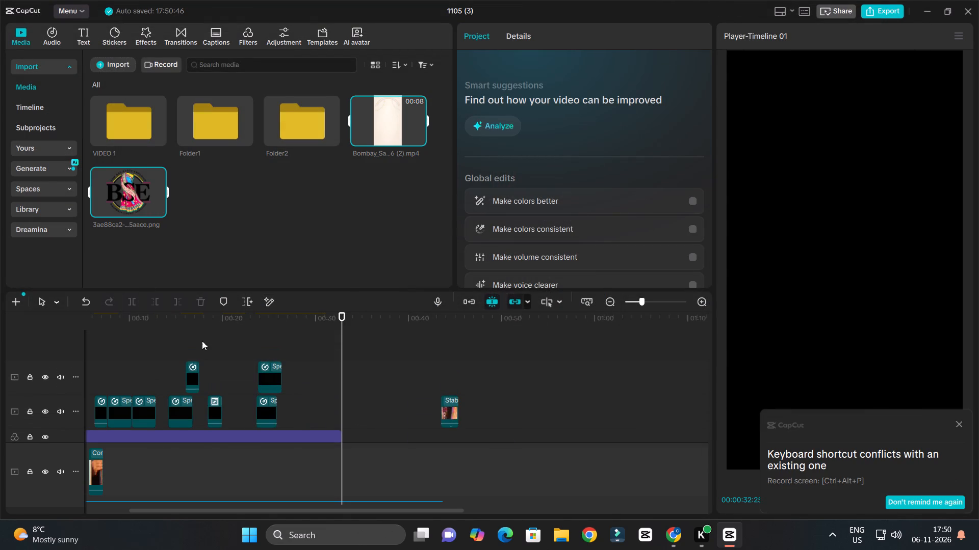
left_click_drag(121, 195, 64, 325)
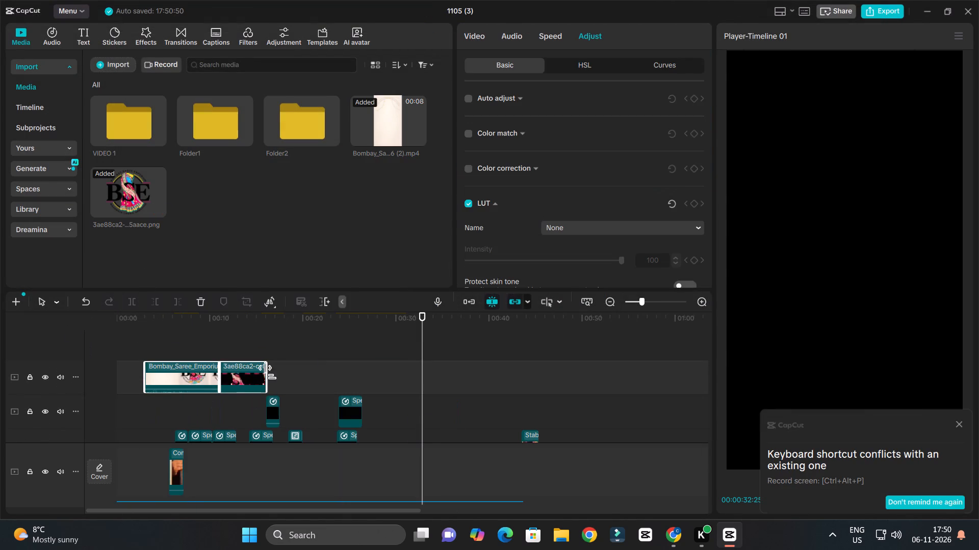
left_click_drag(320, 357, 314, 360)
left_click(179, 376)
left_click_drag(176, 378, 517, 381)
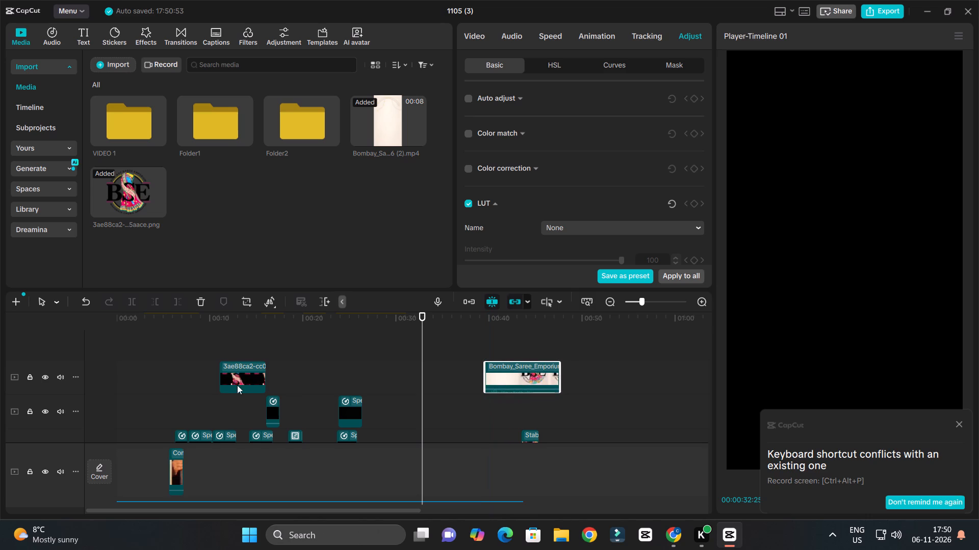
Extend the BSE logo clip back to the timeline's start and lengthen it to 00:00:26:13.
left_click(230, 379)
left_click_drag(218, 377, 63, 373)
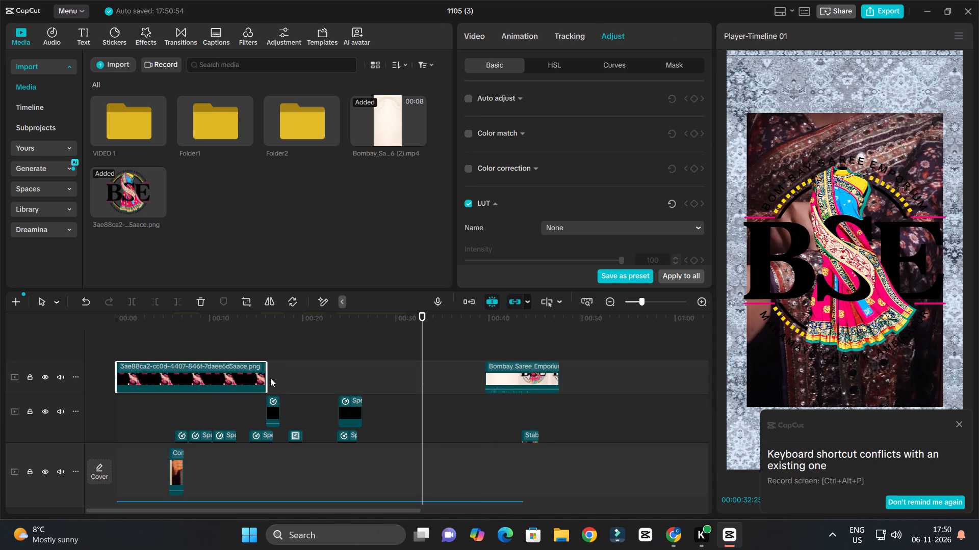
left_click_drag(261, 375, 240, 376)
left_click_drag(268, 378, 363, 384)
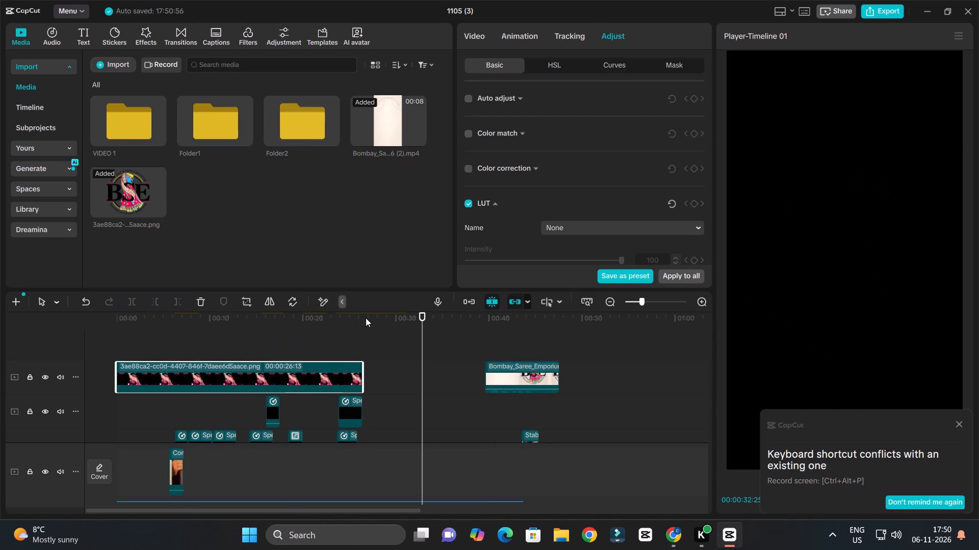
Scale the BSE logo down to about 22% and place it in the video frame's upper-right corner, at about X 842, Y 1682.
left_click_drag(366, 317, 308, 348)
left_click(306, 367)
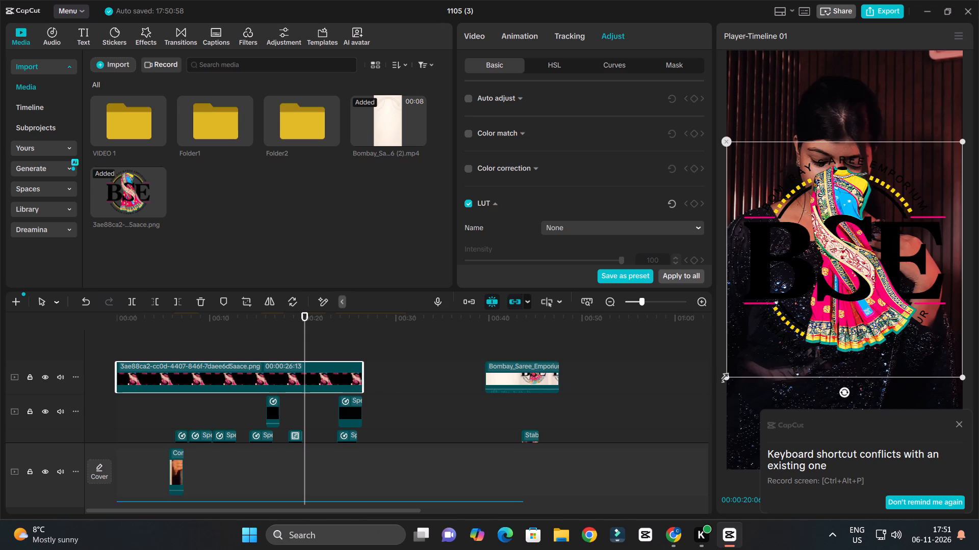
left_click_drag(722, 376, 841, 302)
left_click_drag(847, 278, 931, 115)
left_click_drag(883, 143, 900, 126)
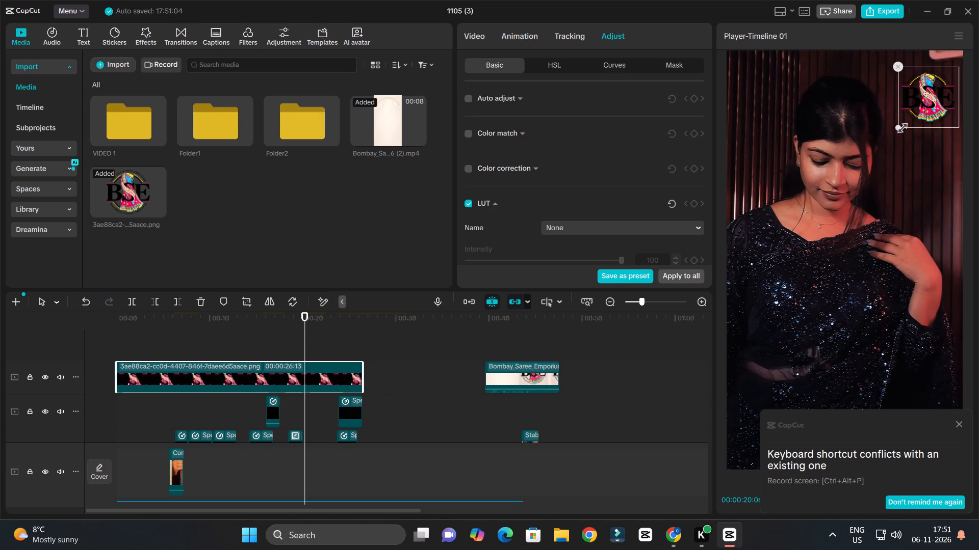
left_click_drag(900, 126, 908, 120)
left_click_drag(938, 100, 945, 82)
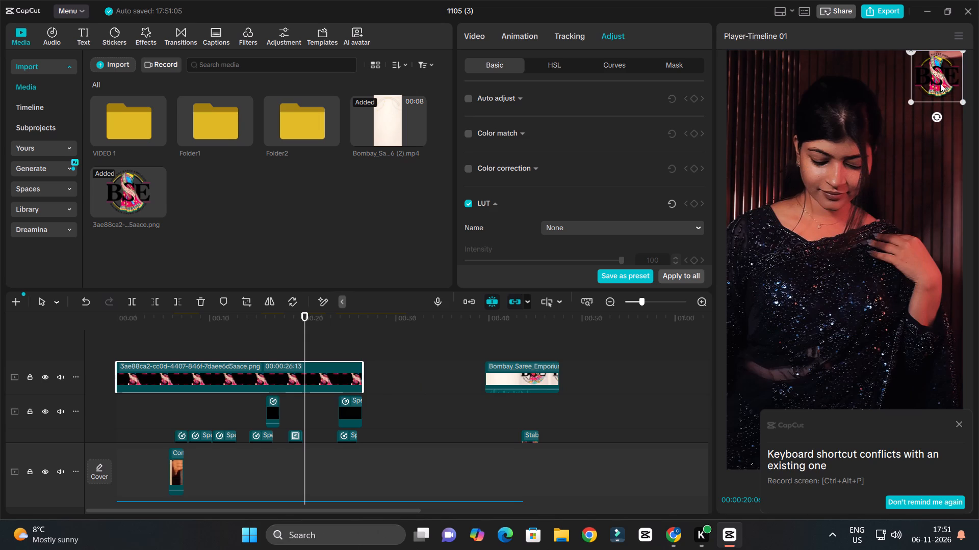
Scale the BSE logo to 15% and move it farther into the frame's upper-right corner, at about X 918, Y 1758.
scroll(592, 198, "up", 9)
scroll(539, 111, "up", 5)
scroll(543, 132, "down", 4)
scroll(543, 132, "up", 5)
left_click(480, 39)
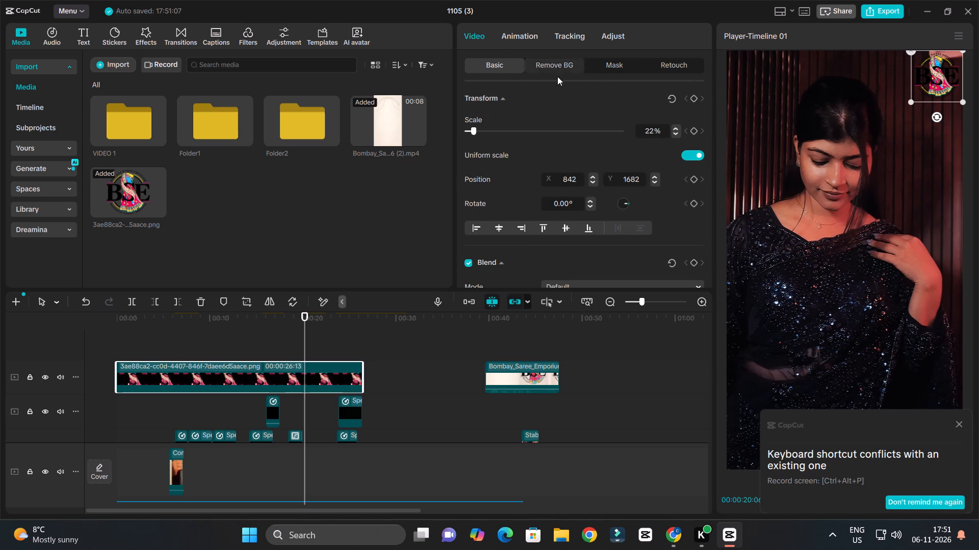
left_click_drag(654, 133, 626, 127)
type("15")
key("Return")
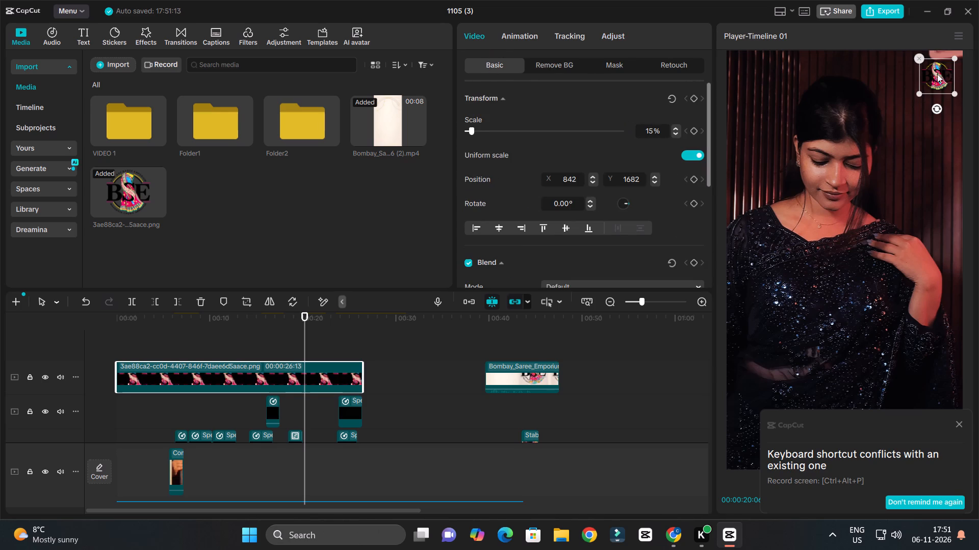
left_click_drag(945, 76, 949, 73)
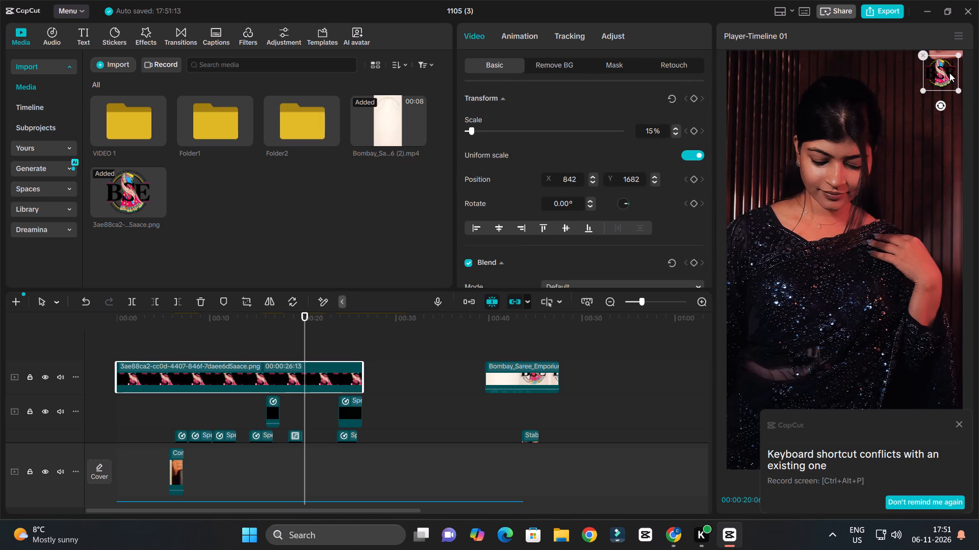
left_click_drag(949, 73, 951, 71)
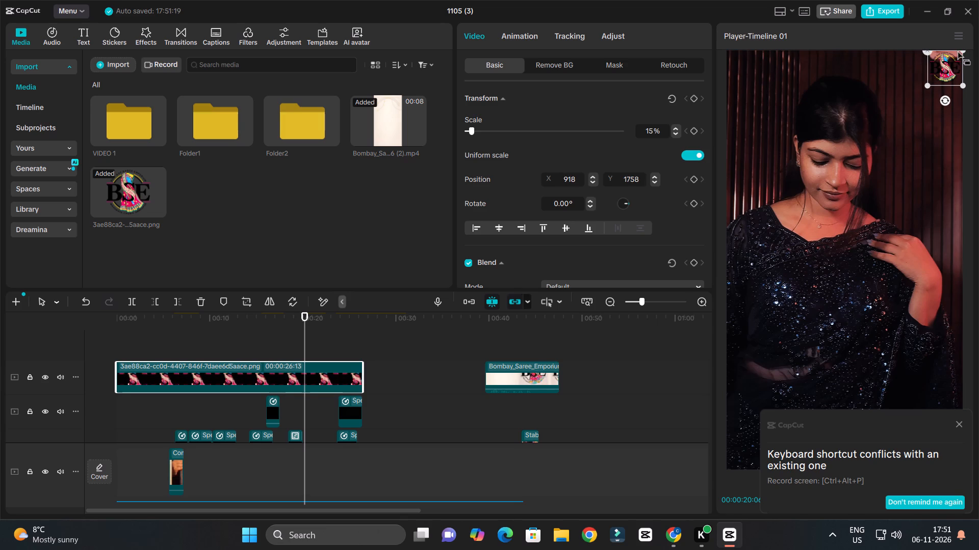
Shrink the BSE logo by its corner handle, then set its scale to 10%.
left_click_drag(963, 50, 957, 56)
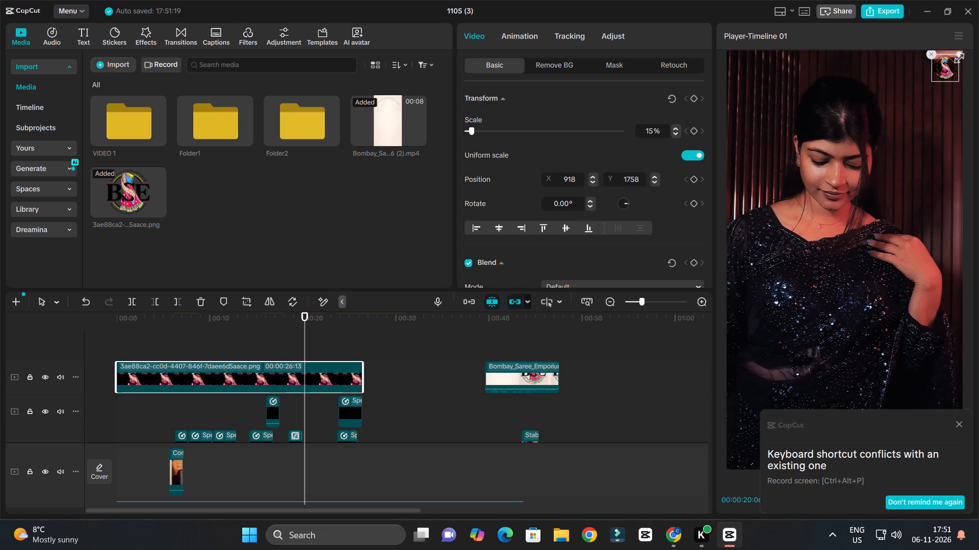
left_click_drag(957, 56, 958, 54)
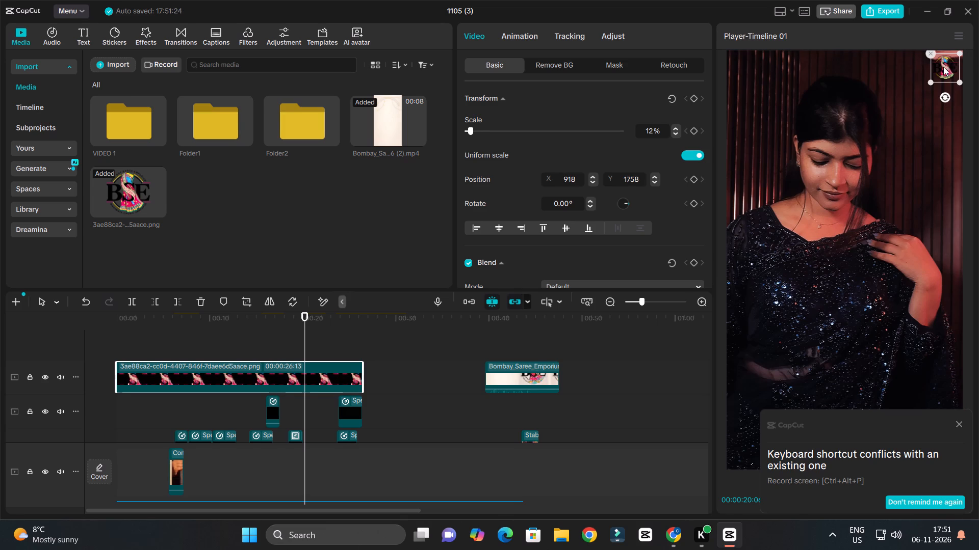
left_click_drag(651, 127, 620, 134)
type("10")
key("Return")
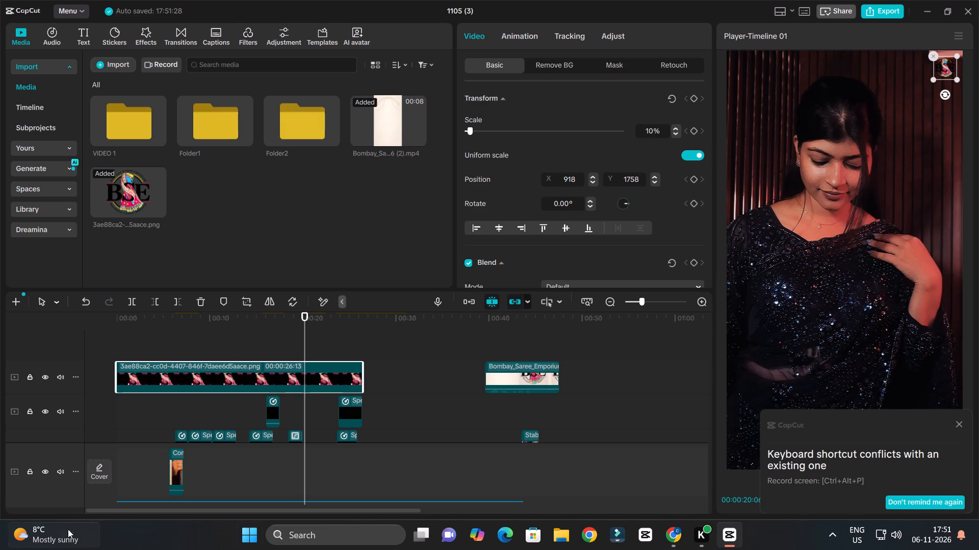
Play the video from its start to about 9 s to check the logo's size against the footage.
left_click_drag(160, 319, 0, 345)
key("space")
scroll(199, 352, "up", 4, "ctrl")
scroll(218, 352, "down", 4, "ctrl")
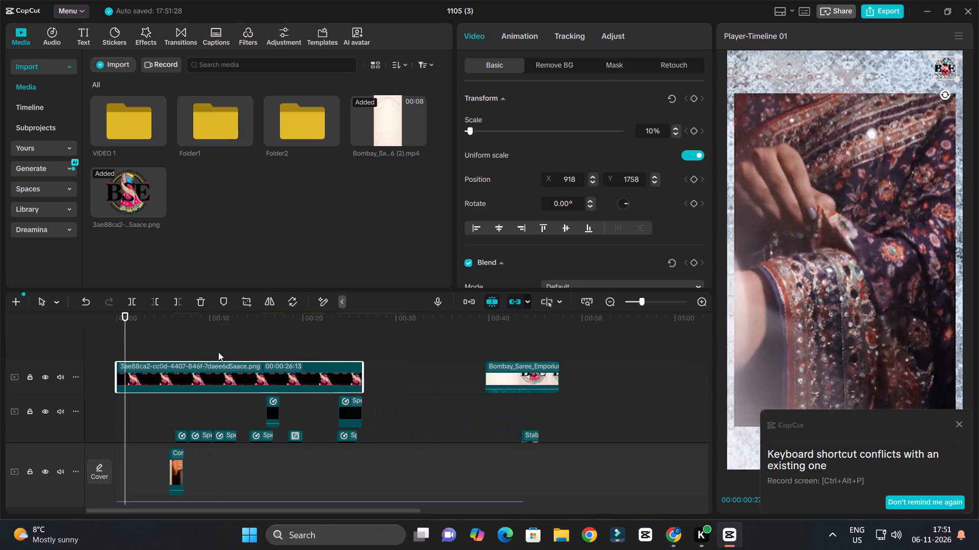
left_click(396, 378)
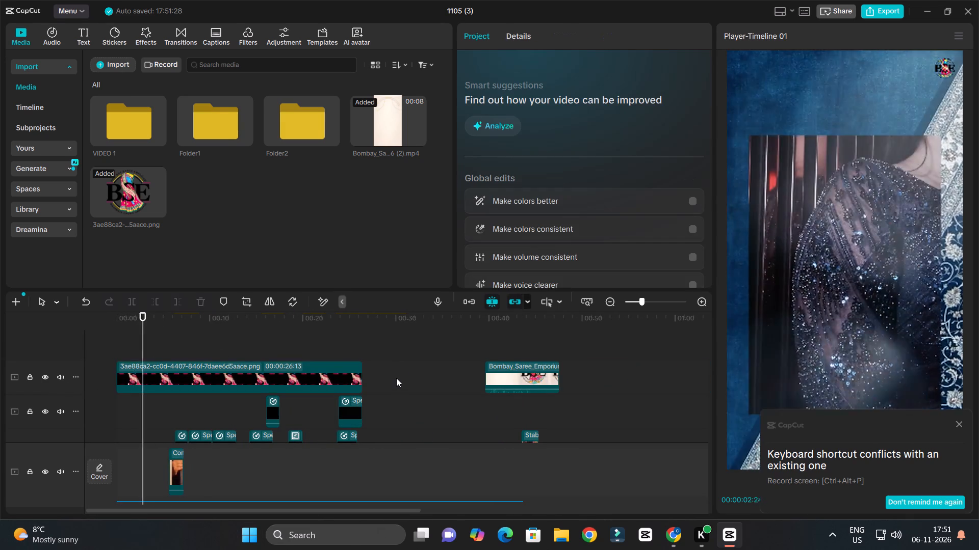
left_click(197, 330)
key("space")
scroll(311, 358, "up", 2, "ctrl")
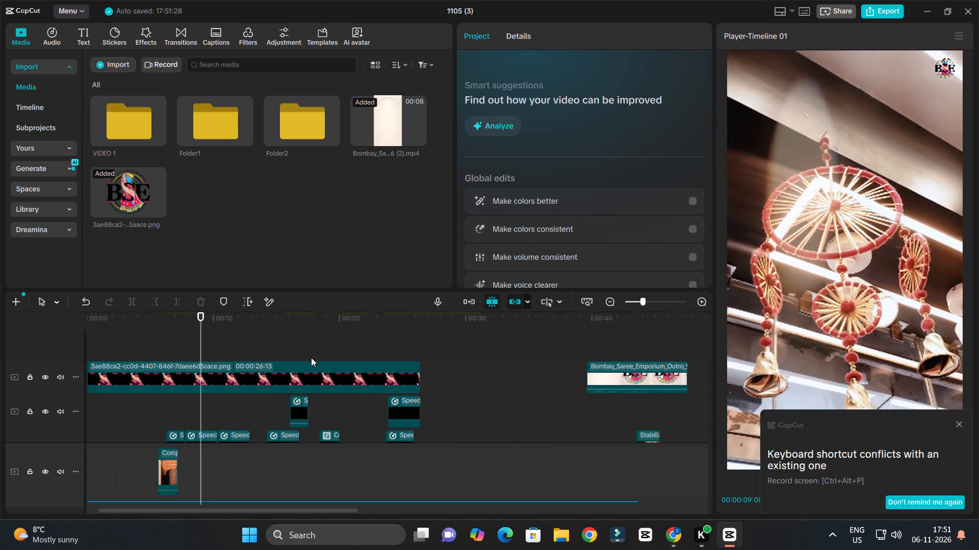
key("space")
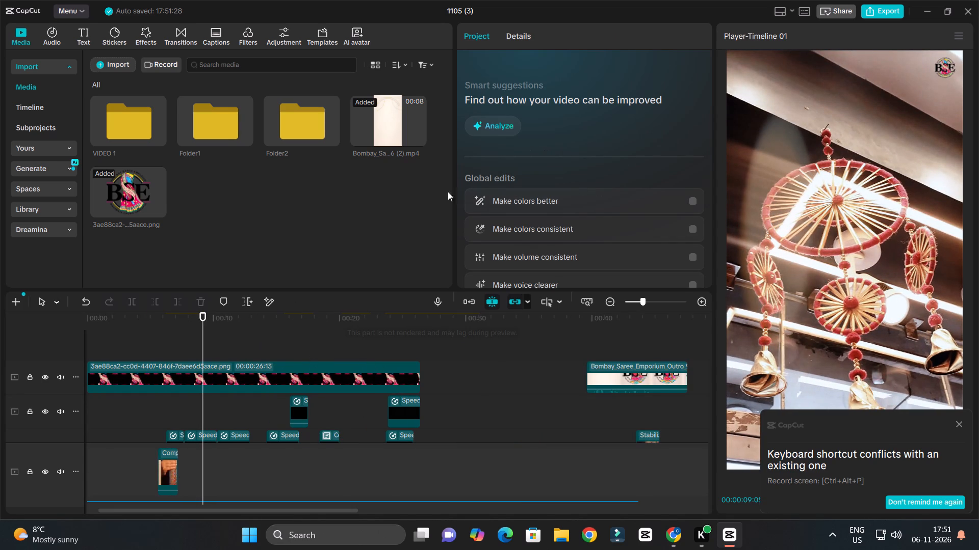
Set the BSE logo clip's scale to 12%.
left_click(279, 371)
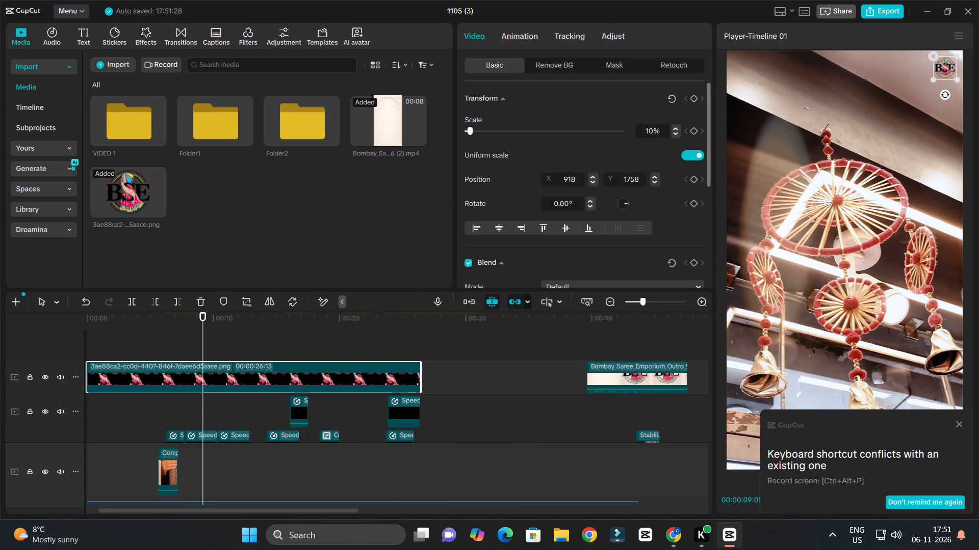
left_click_drag(652, 131, 634, 129)
type("12")
key("Return")
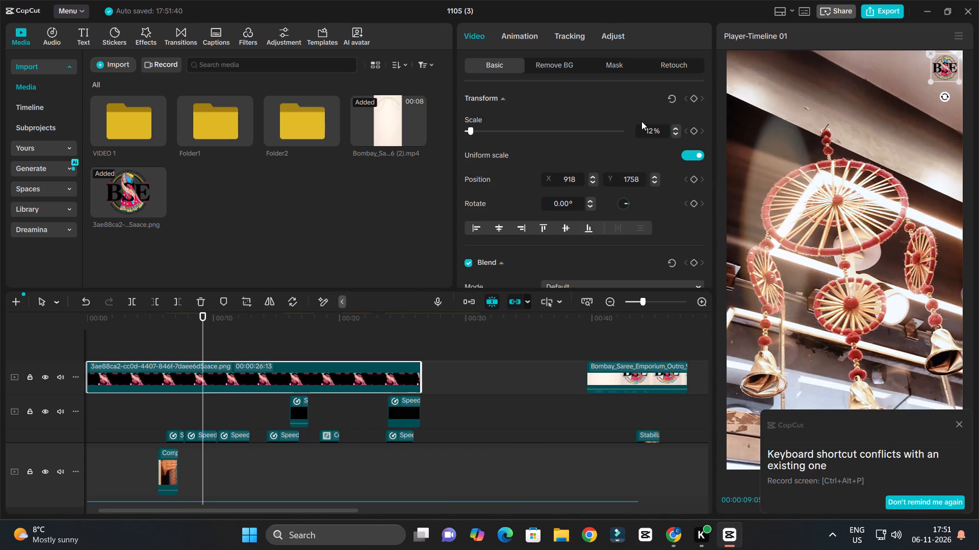
Play the edit from about 19 s to 28 s to check the logo over the footage and where its clip ends.
key("space")
left_click(326, 324)
key("space")
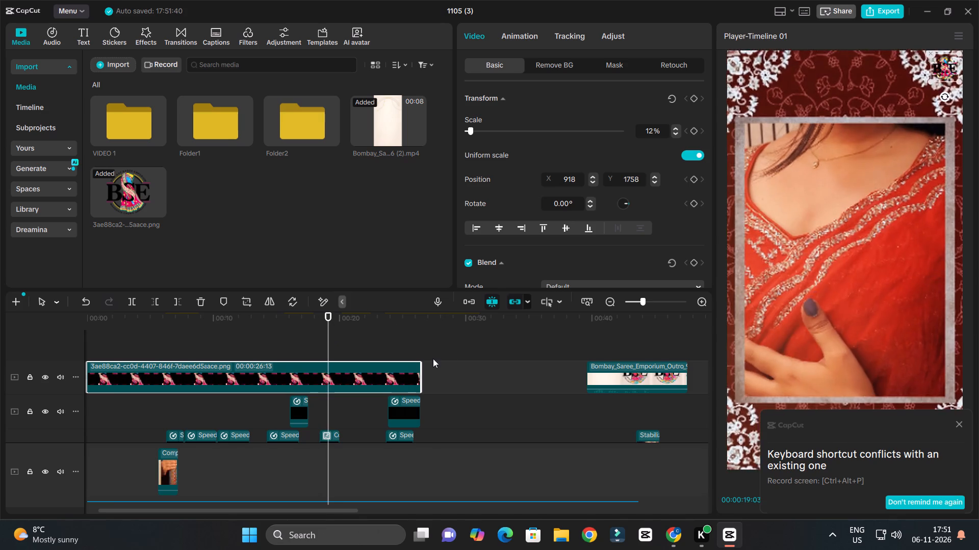
scroll(452, 361, "down", 3, "ctrl")
scroll(466, 374, "up", 4, "ctrl")
scroll(467, 374, "down", 4, "ctrl")
scroll(467, 374, "up", 4, "ctrl")
scroll(469, 374, "down", 4, "ctrl")
scroll(469, 374, "up", 3, "ctrl")
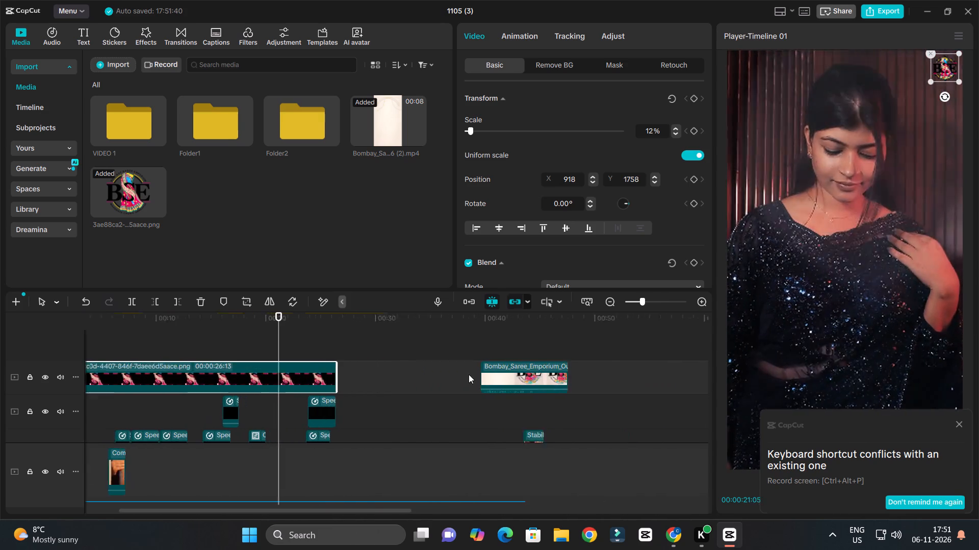
scroll(469, 374, "up", 1, "ctrl")
scroll(453, 379, "down", 4, "ctrl")
scroll(450, 383, "up", 4, "ctrl")
scroll(450, 383, "down", 4, "ctrl")
scroll(450, 383, "up", 4, "ctrl")
scroll(450, 383, "down", 2, "ctrl")
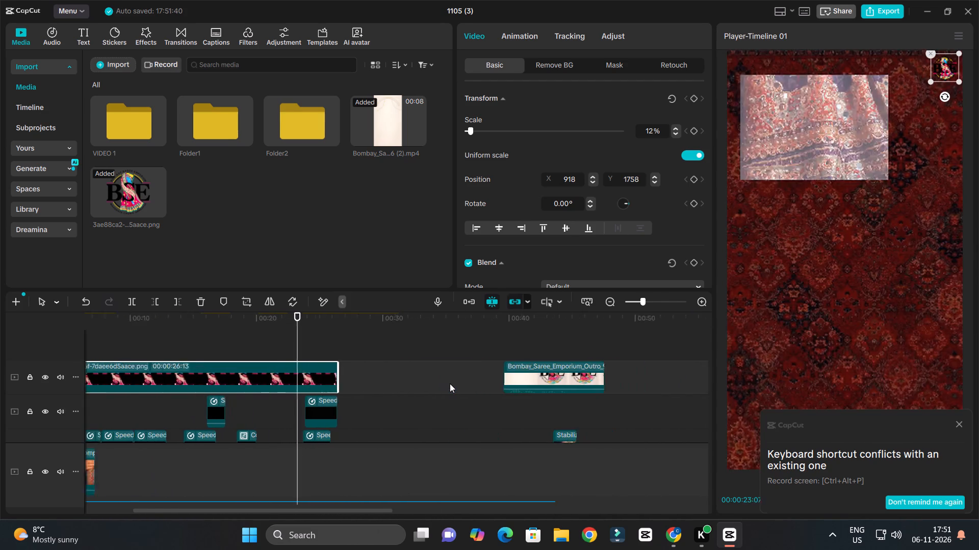
scroll(450, 383, "down", 2, "ctrl")
scroll(450, 383, "up", 4, "ctrl")
scroll(450, 383, "down", 4)
scroll(450, 383, "up", 4, "ctrl")
scroll(450, 383, "down", 4)
scroll(450, 383, "up", 3, "ctrl")
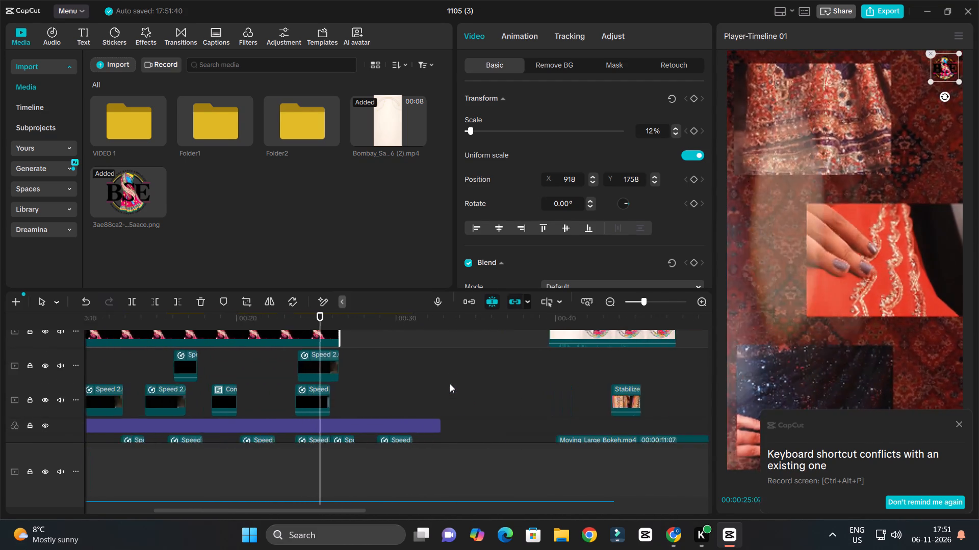
scroll(450, 383, "up", 1, "ctrl")
scroll(450, 383, "down", 4)
scroll(450, 383, "up", 4, "ctrl")
scroll(450, 383, "down", 7, "ctrl")
scroll(450, 383, "up", 3, "ctrl")
key("space")
Extend the end of the BSE logo clip to a duration of 00:00:32:25.
scroll(363, 373, "up", 4)
left_click_drag(342, 375, 401, 379)
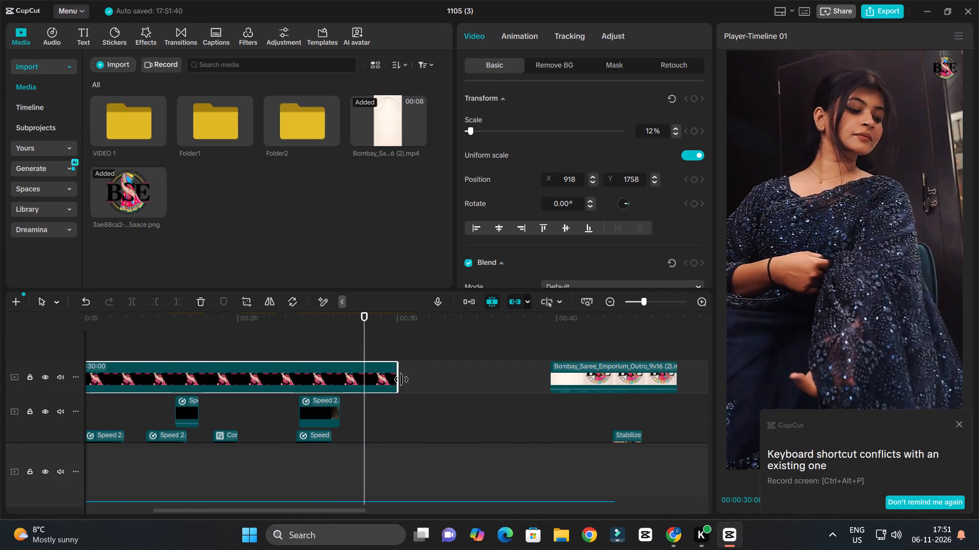
left_click_drag(401, 379, 440, 382)
Play through the closing shots to about 33 s to check the logo up to the end of the footage.
key("space")
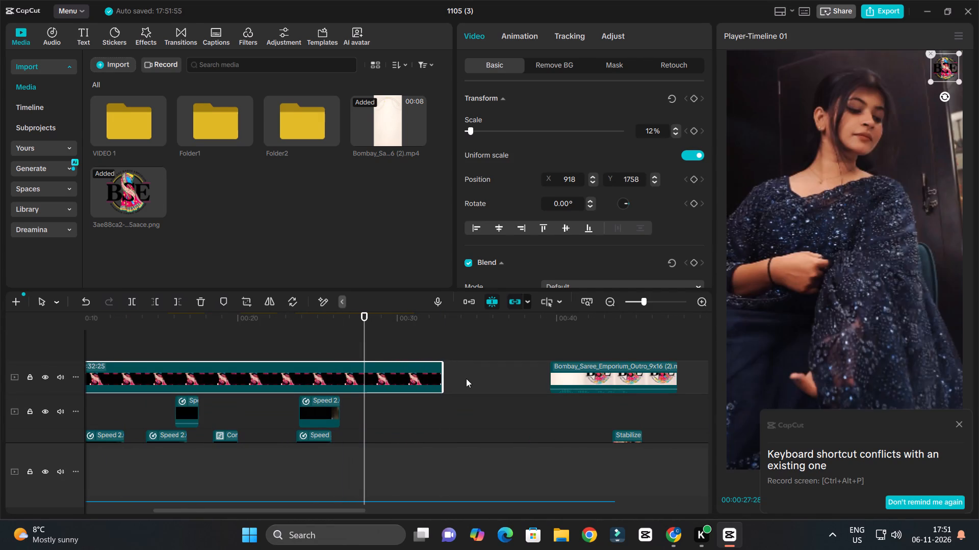
scroll(470, 377, "up", 5, "ctrl")
scroll(472, 375, "down", 5, "ctrl")
scroll(473, 375, "up", 4, "ctrl")
scroll(473, 375, "down", 4, "ctrl")
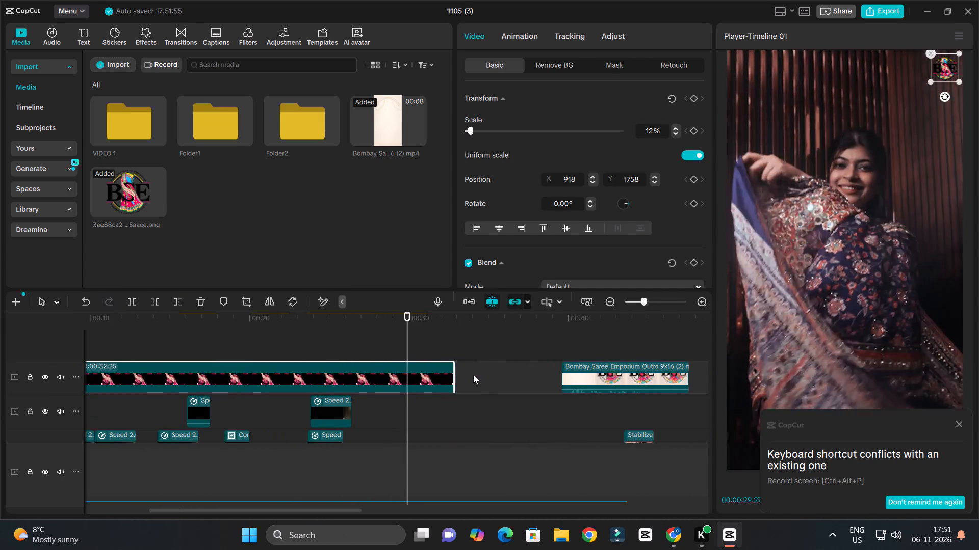
scroll(473, 375, "up", 3, "ctrl")
scroll(473, 375, "down", 4, "ctrl")
scroll(473, 375, "up", 4, "ctrl")
scroll(473, 375, "down", 4, "ctrl")
scroll(473, 375, "up", 4, "ctrl")
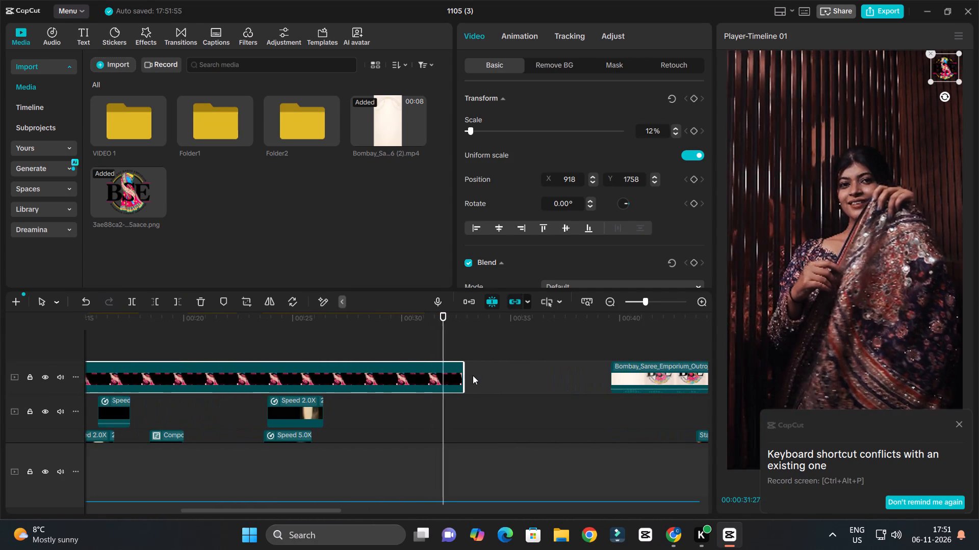
key("space")
key("space")
scroll(529, 374, "down", 10, "ctrl")
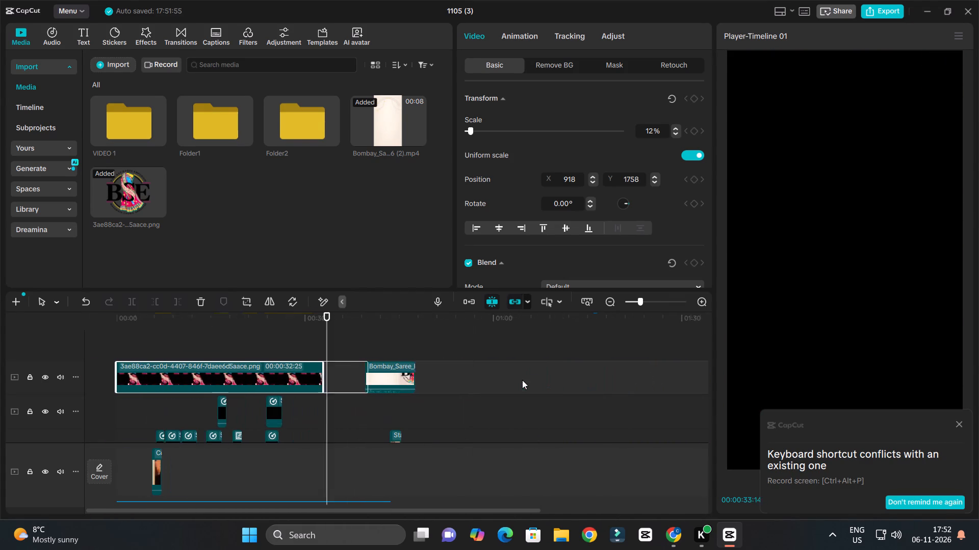
key("space")
Select the Moving_Large_Bokeh clip and the stabilized clip beyond the edit's end and move them so the bokeh starts at about 01:00.
scroll(363, 400, "down", 8)
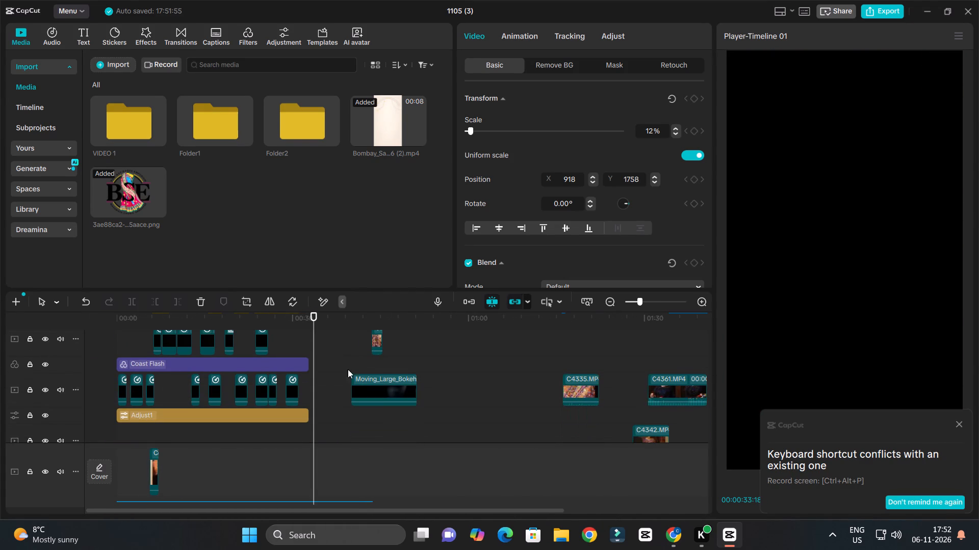
left_click_drag(334, 328, 274, 366)
left_click_drag(417, 329, 369, 364)
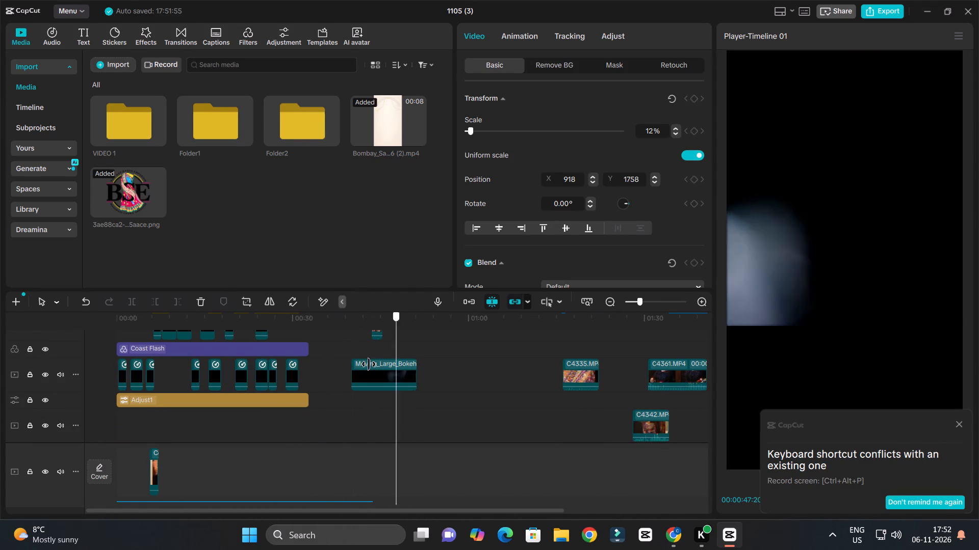
left_click_drag(369, 364, 360, 371)
left_click_drag(431, 338, 349, 378)
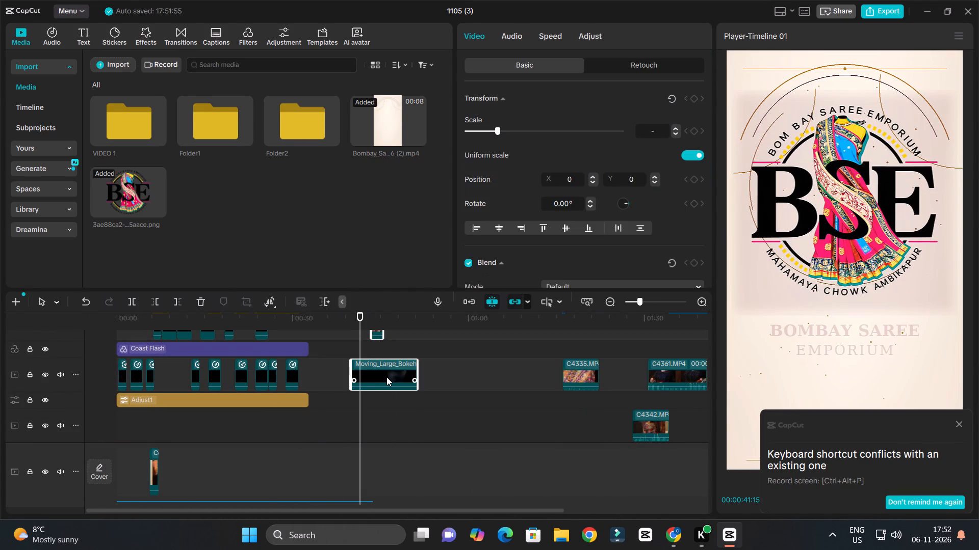
left_click_drag(387, 377, 506, 380)
Move the outro clip down to the track just below the compound clips, starting directly after the last shot at 00:00:32:25.
scroll(410, 383, "up", 6)
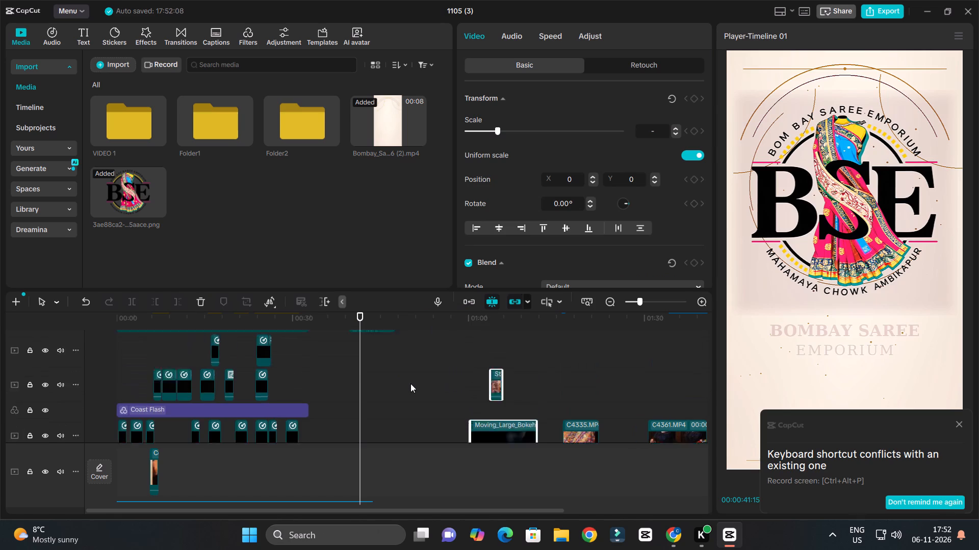
scroll(410, 383, "up", 1)
left_click(410, 383)
left_click_drag(371, 364, 337, 432)
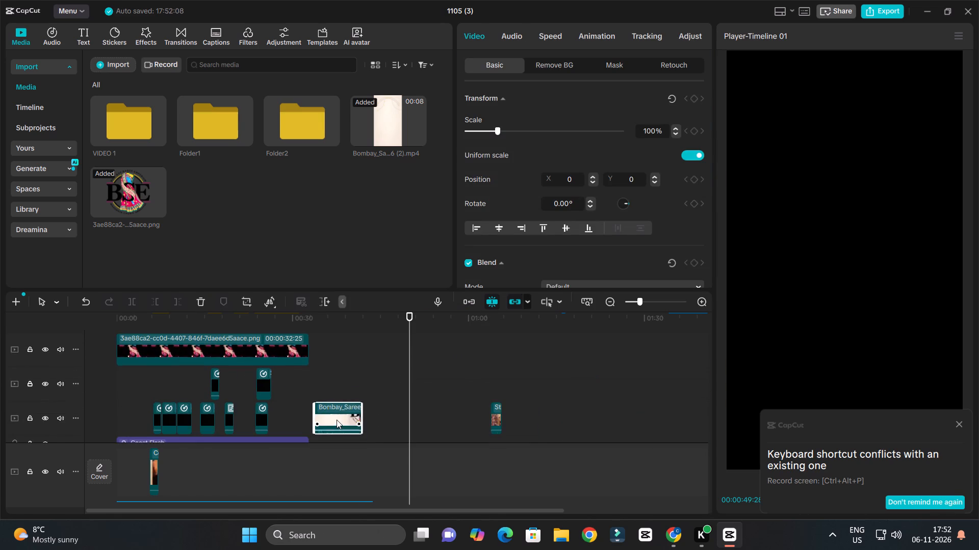
scroll(344, 395, "down", 4)
left_click_drag(343, 354, 337, 407)
scroll(339, 393, "down", 5)
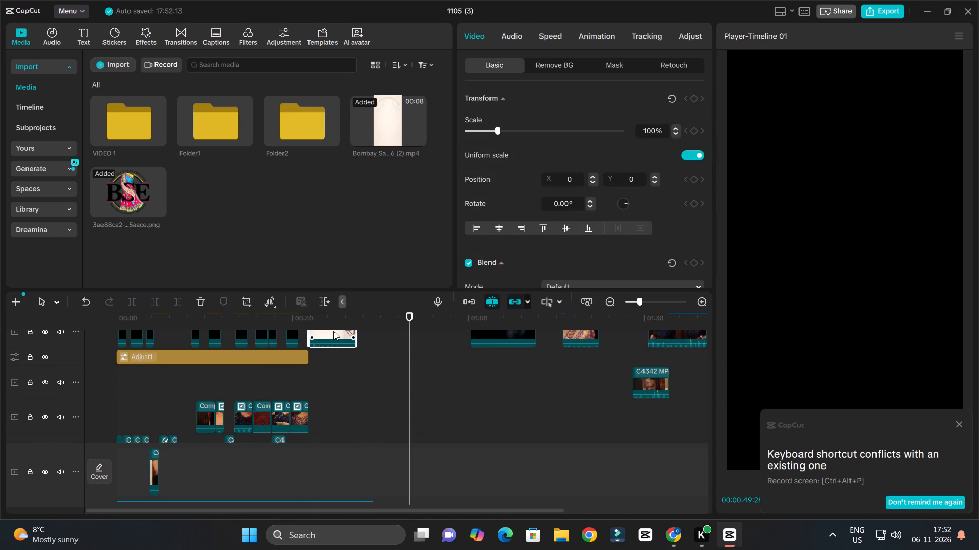
left_click_drag(333, 331, 334, 418)
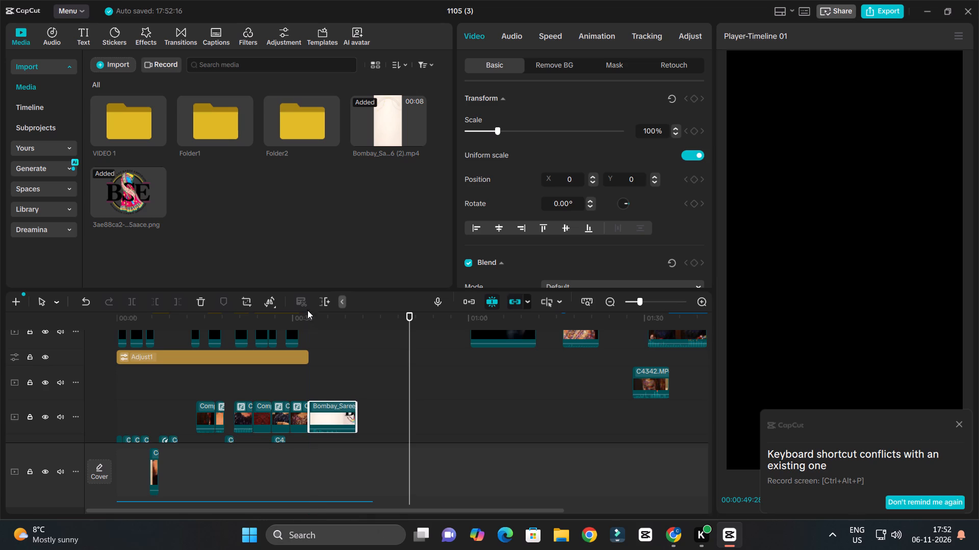
left_click_drag(308, 324, 311, 339)
left_click_drag(323, 427, 323, 431)
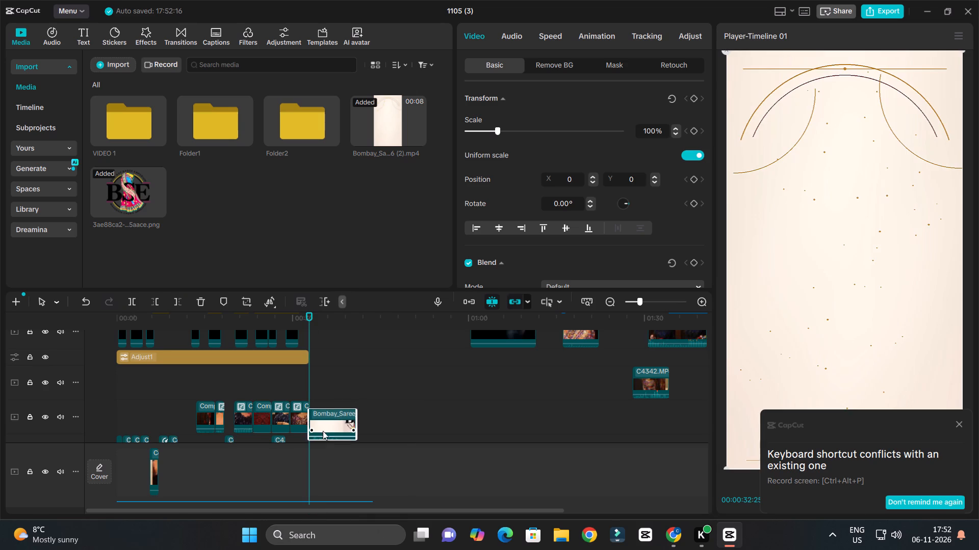
left_click_drag(323, 431, 323, 434)
left_click_drag(324, 432, 322, 450)
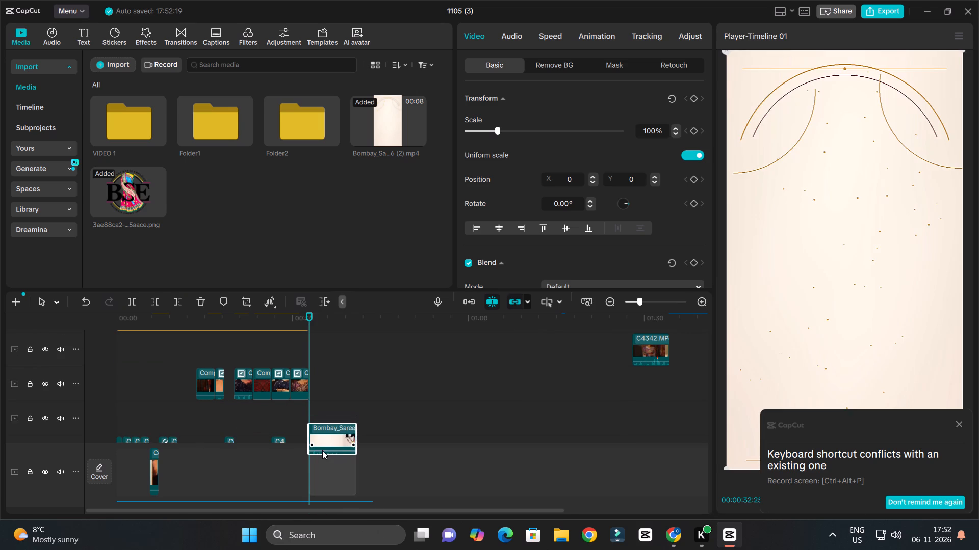
left_click_drag(322, 450, 322, 445)
Lower the outro clip's audio volume to -∞ dB.
left_click_drag(325, 431, 326, 438)
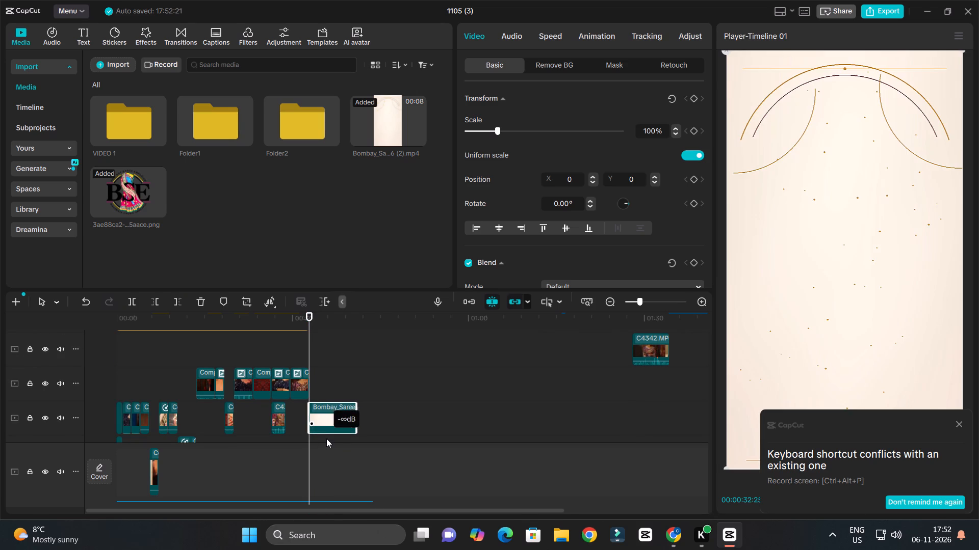
Trim the outro clip's start at about 00:34 and move the clip back to directly follow the last shot.
left_click_drag(326, 438, 324, 446)
key("space")
scroll(434, 411, "up", 9, "ctrl")
scroll(436, 410, "down", 4, "ctrl")
scroll(436, 410, "up", 4, "ctrl")
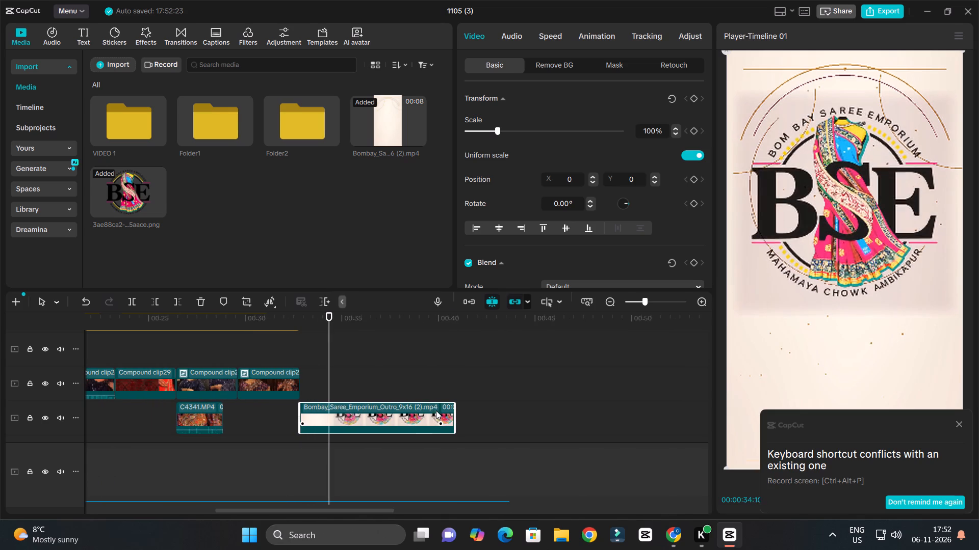
key("space")
left_click_drag(329, 320, 328, 327)
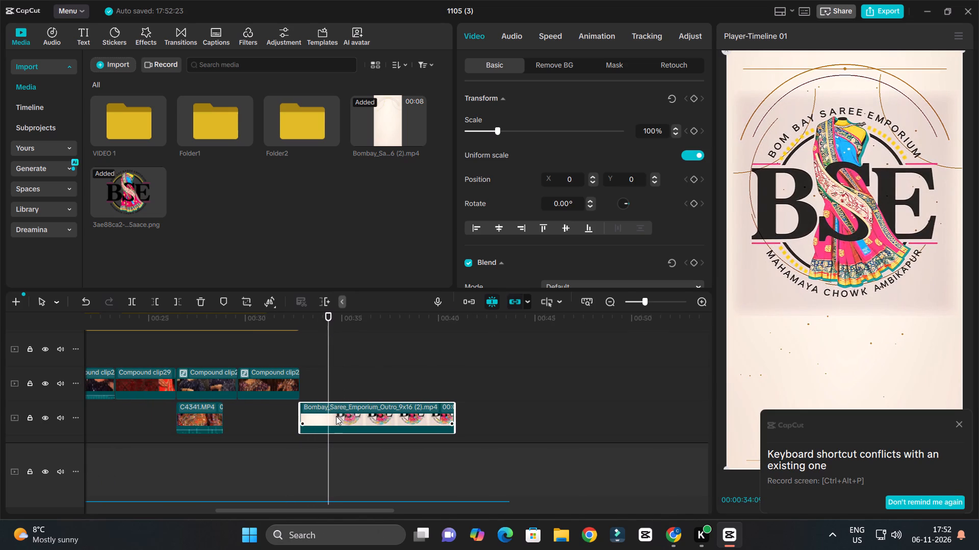
left_click(335, 418)
key("q")
left_click_drag(339, 417, 311, 416)
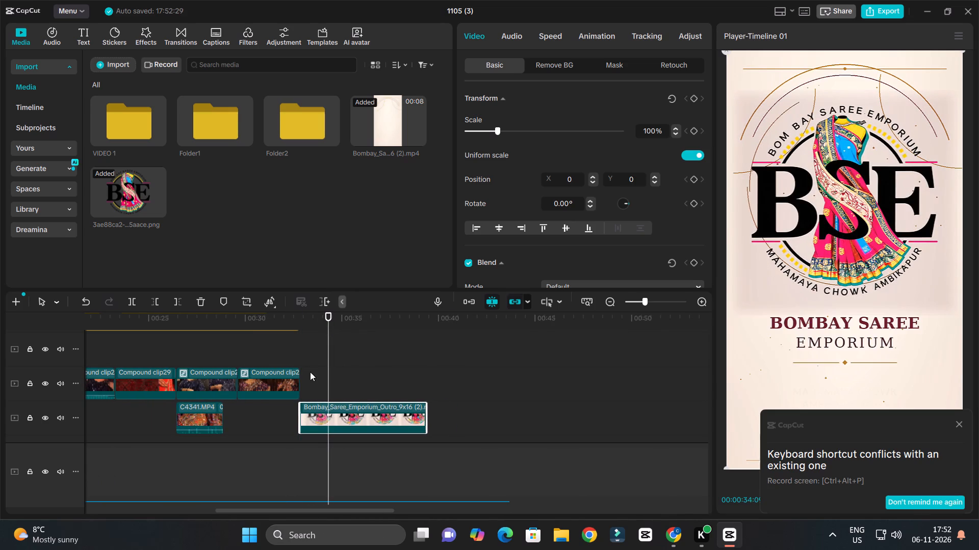
Play the outro through to about 00:00:40 and check where it ends against the music track's tail.
left_click(297, 321)
key("space")
scroll(401, 351, "up", 4, "ctrl")
scroll(402, 351, "down", 4, "ctrl")
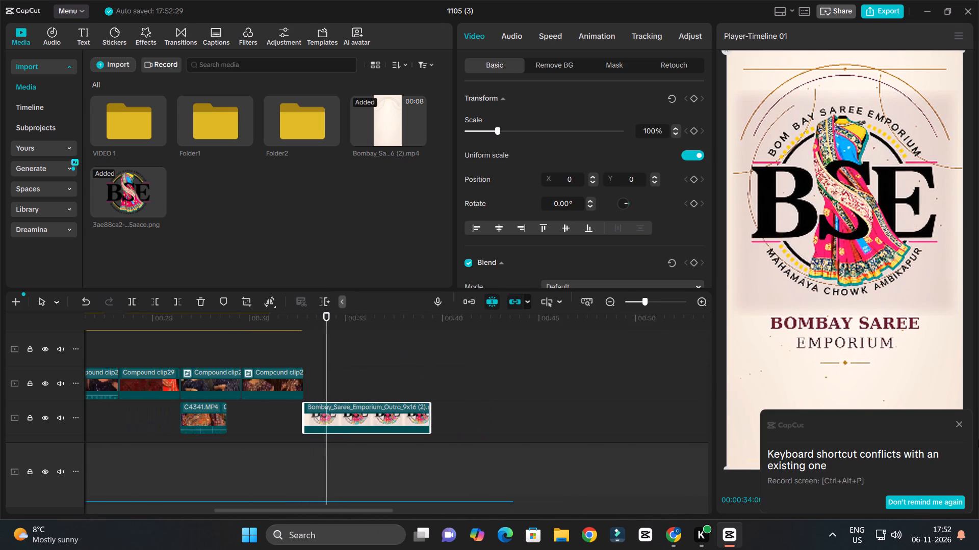
left_click(960, 424)
scroll(420, 397, "up", 2, "ctrl")
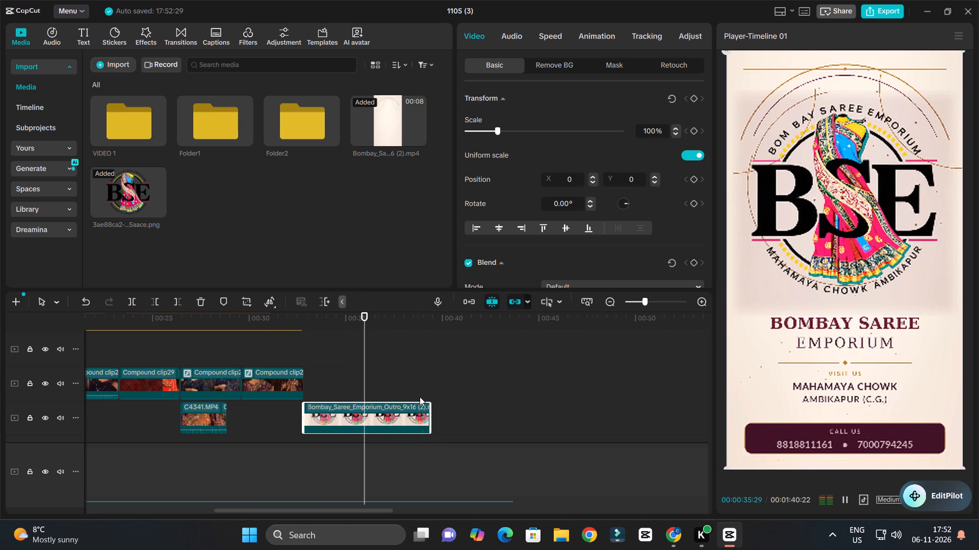
scroll(420, 397, "up", 2, "ctrl")
scroll(439, 391, "down", 3)
scroll(440, 391, "up", 2)
scroll(442, 391, "down", 3)
scroll(468, 404, "up", 1)
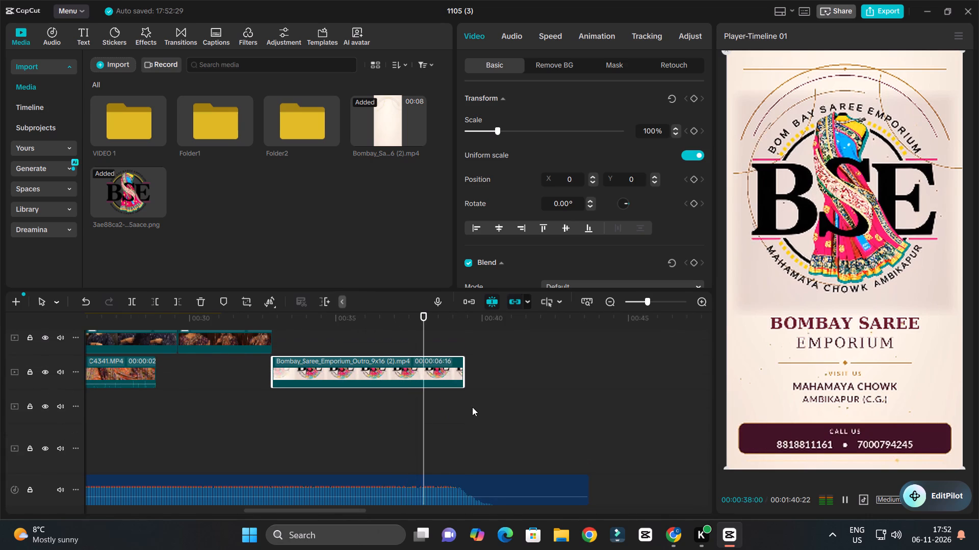
key("space")
left_click(488, 482)
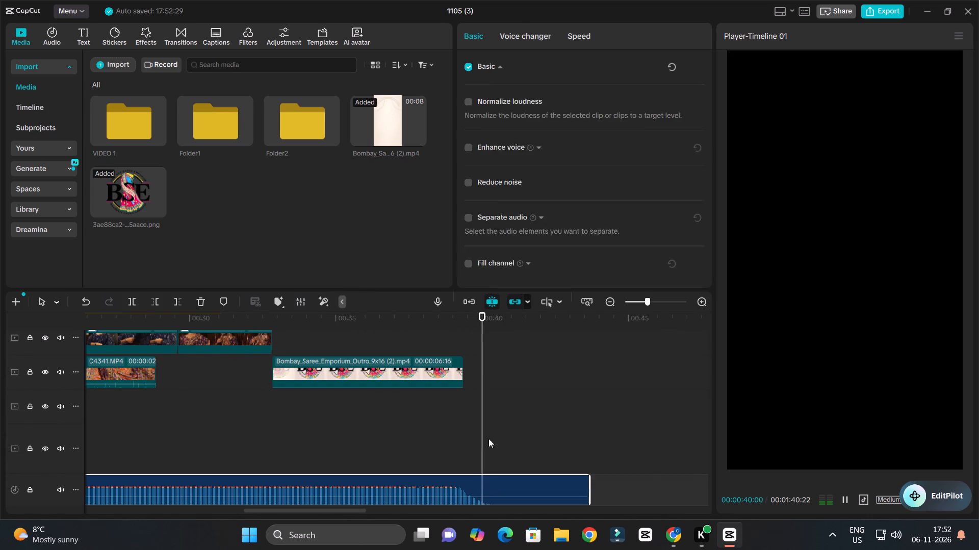
key("space")
Trim the ends of the outro clip and the music track to 00:00:38:23.
left_click_drag(437, 325, 446, 369)
left_click(446, 369)
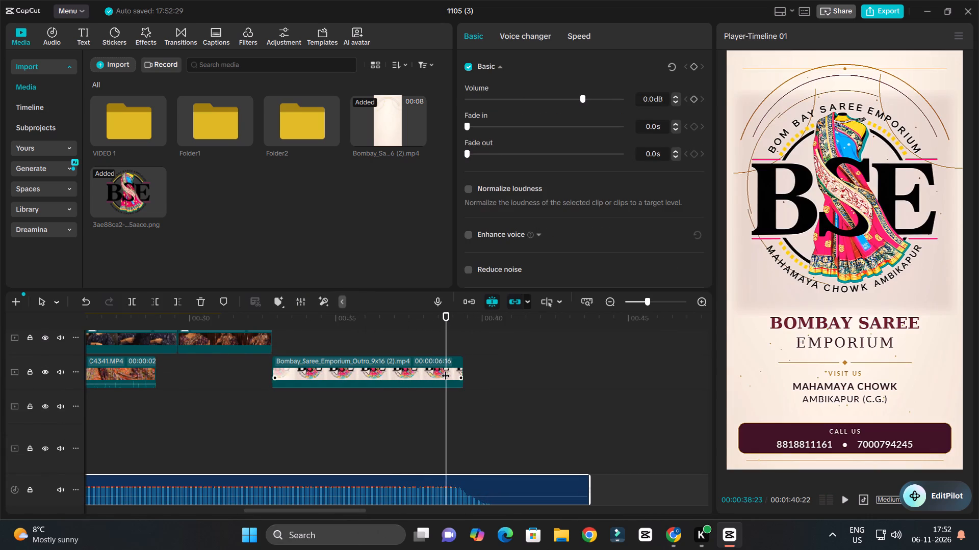
key("w")
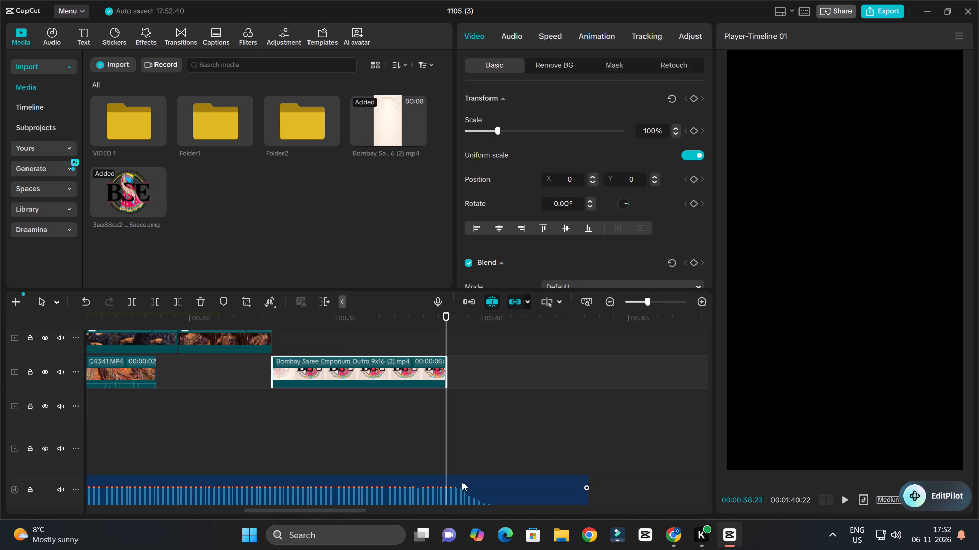
left_click(462, 483)
key("w")
Split the outro clip at 00:00:35:12, once the logo and address have appeared.
left_click(408, 372)
left_click_drag(385, 315, 369, 327)
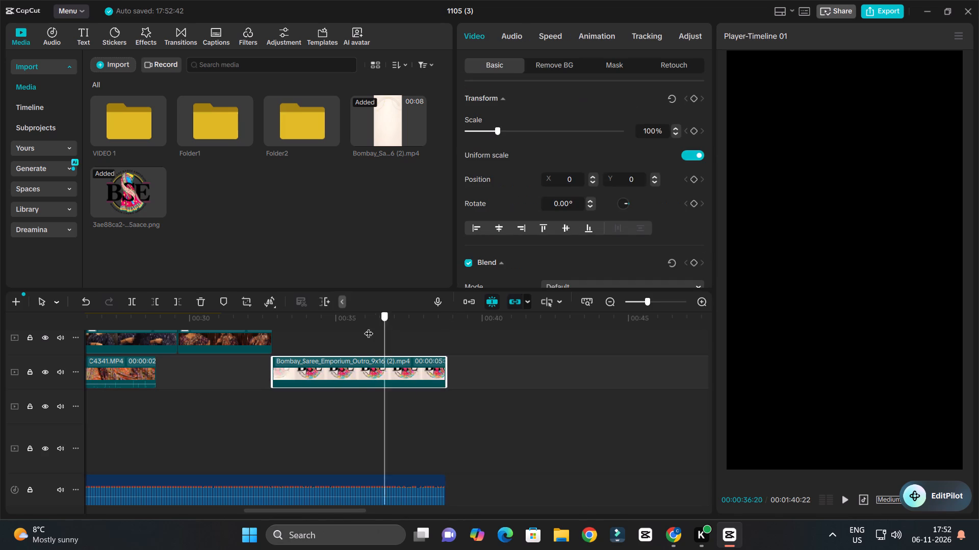
left_click_drag(369, 327, 347, 350)
left_click(356, 370)
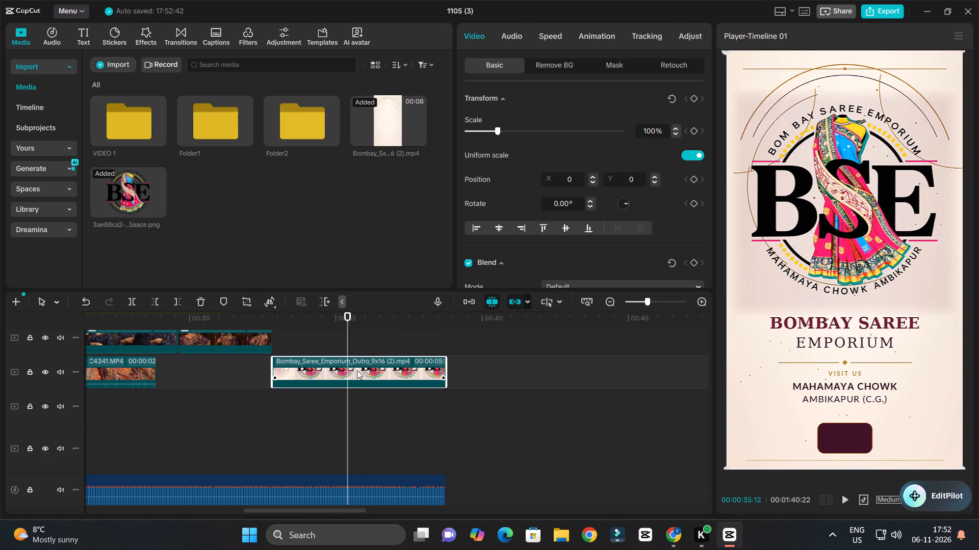
key("c")
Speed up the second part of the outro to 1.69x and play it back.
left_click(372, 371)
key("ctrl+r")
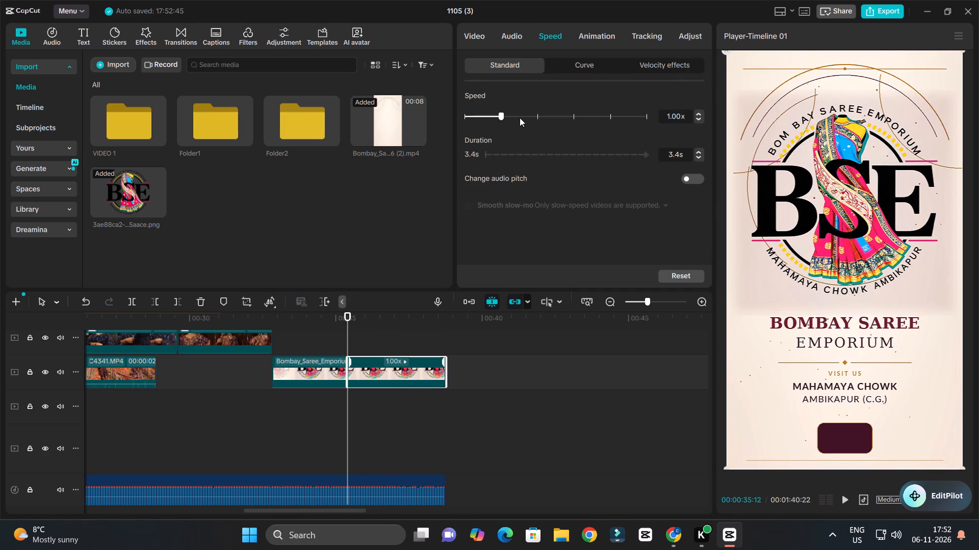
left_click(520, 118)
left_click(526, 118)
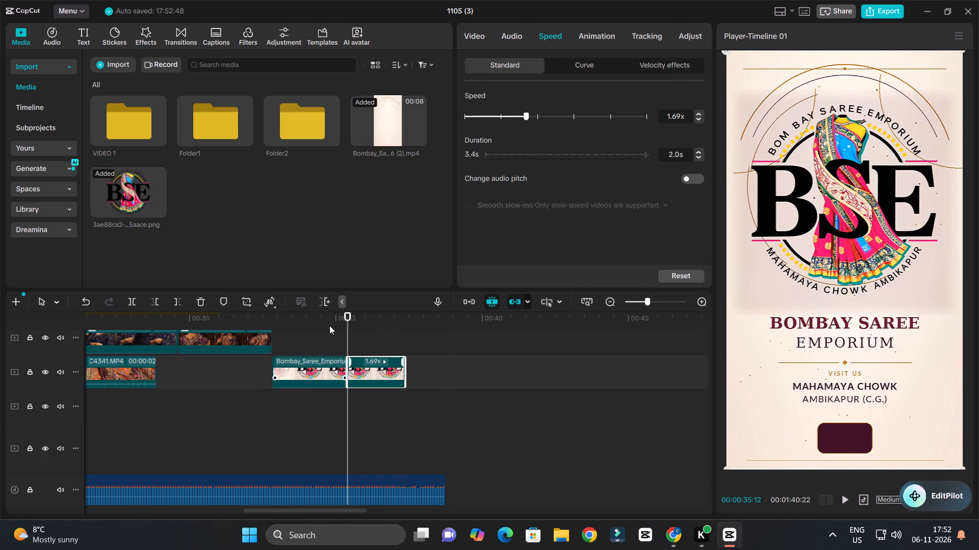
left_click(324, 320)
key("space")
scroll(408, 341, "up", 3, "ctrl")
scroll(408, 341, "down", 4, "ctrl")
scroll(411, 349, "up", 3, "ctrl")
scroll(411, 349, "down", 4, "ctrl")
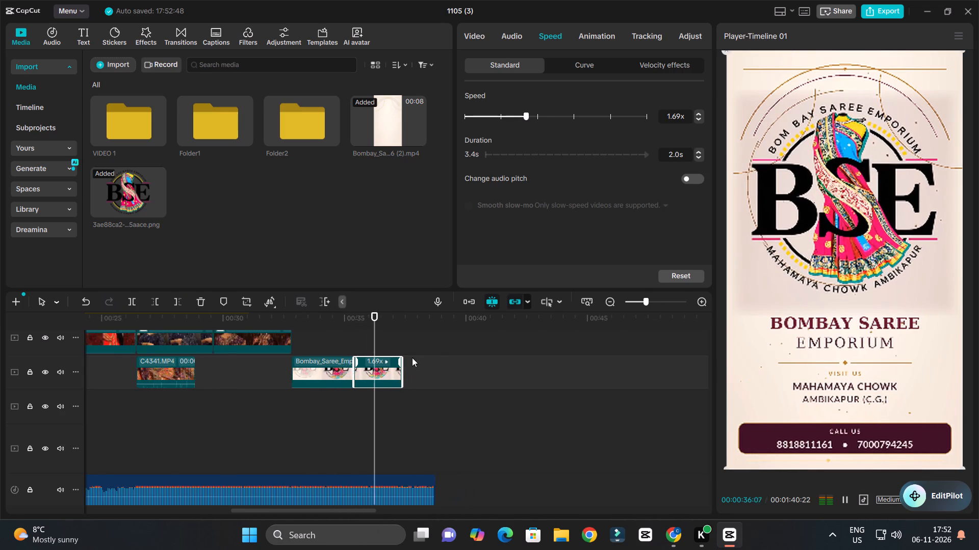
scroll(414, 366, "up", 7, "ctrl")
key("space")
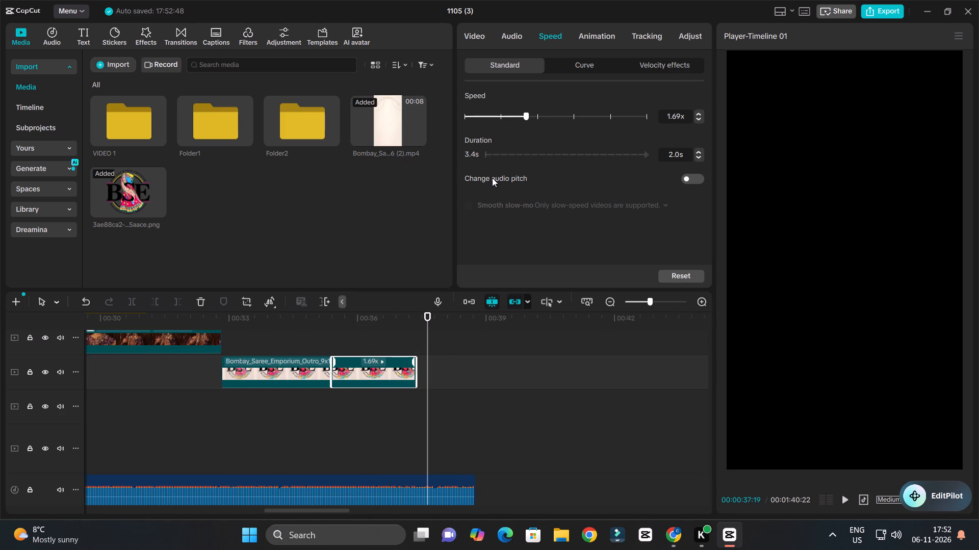
Set the speed of the outro's second part to 1.41x and play it through to the end.
left_click(516, 117)
left_click(374, 323)
key("space")
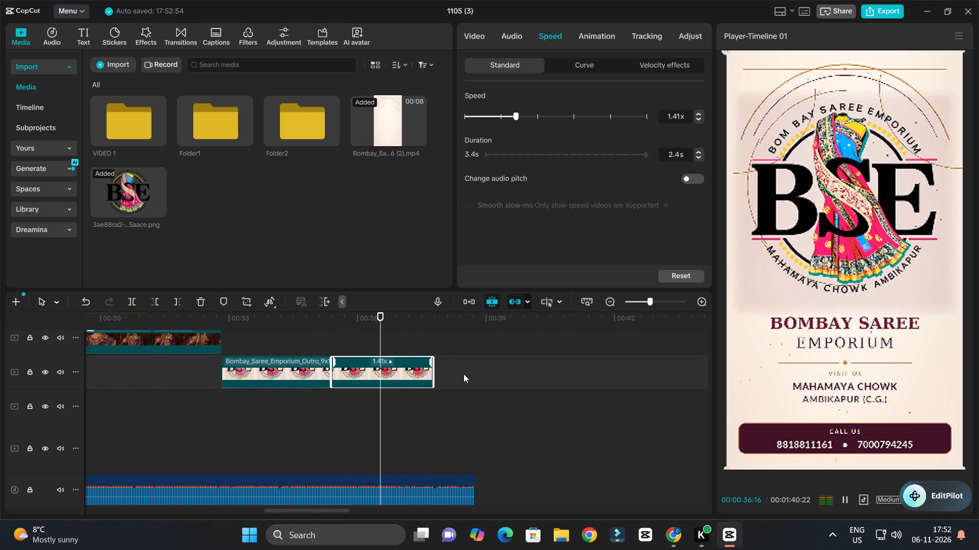
scroll(469, 379, "up", 7, "ctrl")
key("space")
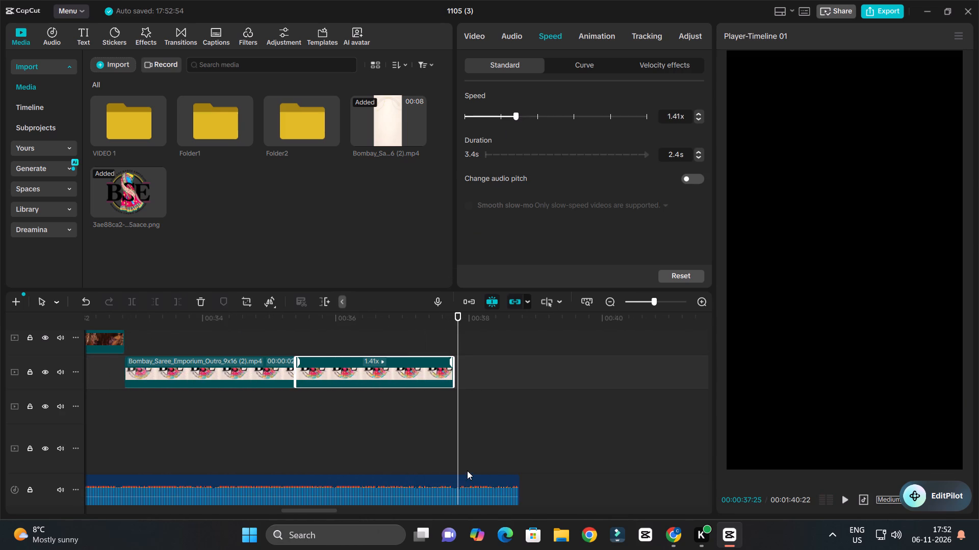
Trim the music track's end to match the end of the outro at 00:00:37:23.
key("Down")
key("Up")
left_click(470, 477)
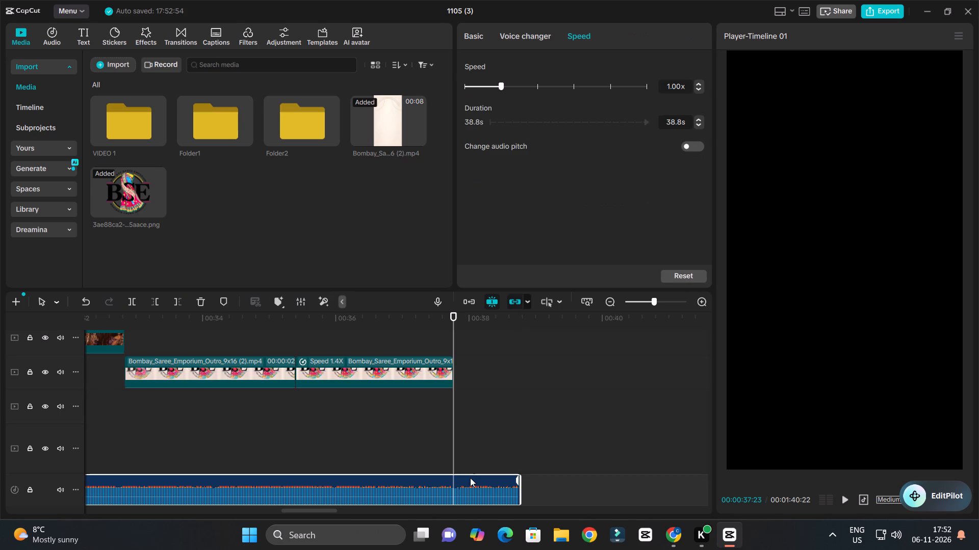
key("w")
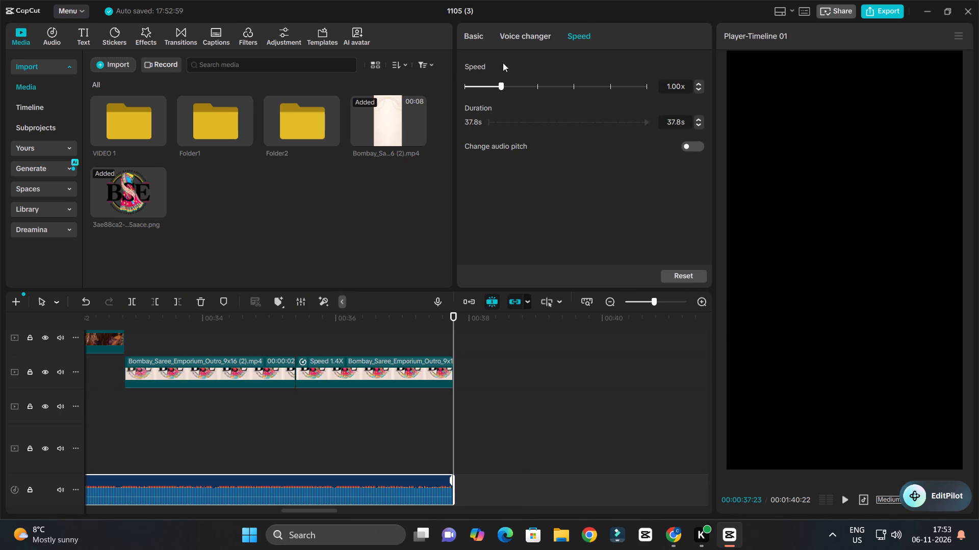
Add a short fade-out to the end of the music track and play back the ending.
left_click(486, 40)
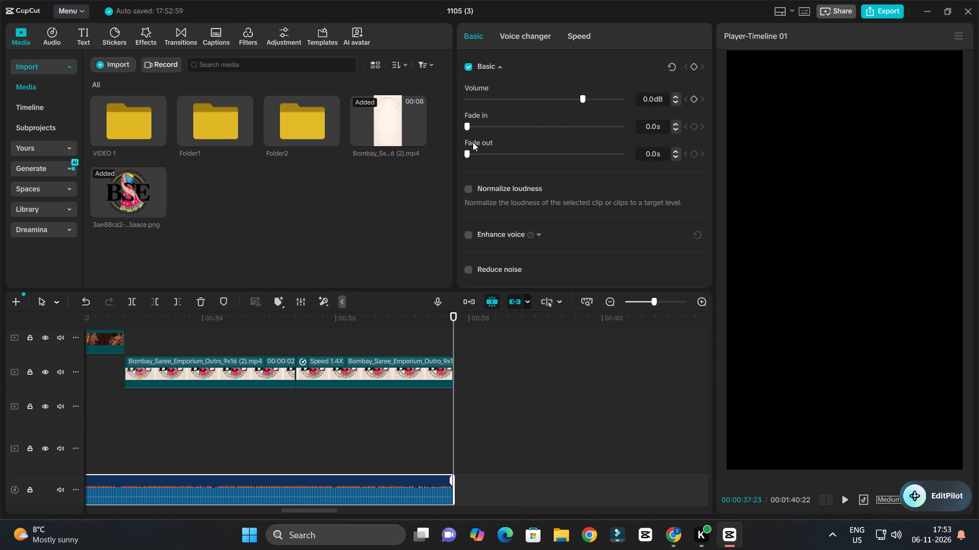
left_click_drag(471, 155, 484, 158)
left_click(368, 331)
key("space")
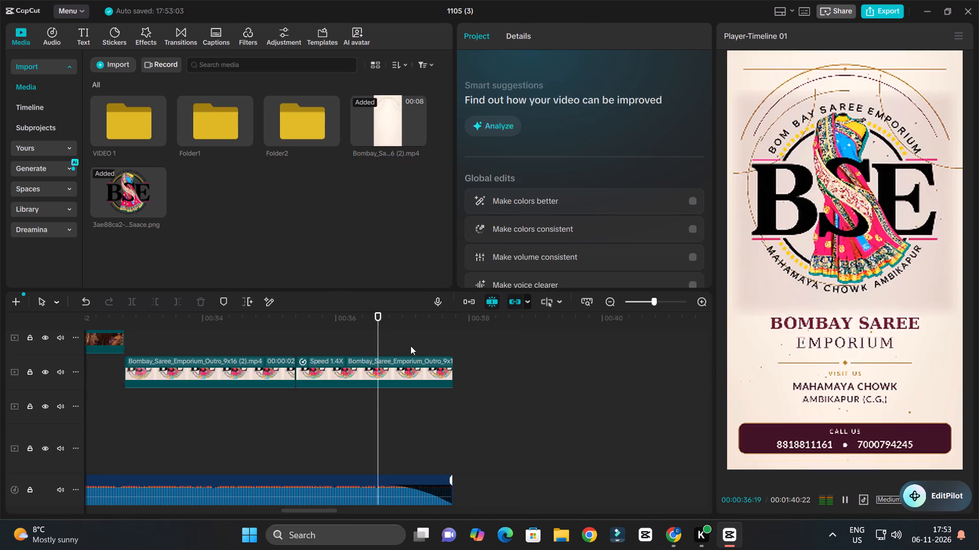
scroll(428, 358, "down", 4, "ctrl")
scroll(432, 366, "up", 4, "ctrl")
key("space")
Apply the Fade Out exit animation to the second part of the outro.
left_click(419, 362)
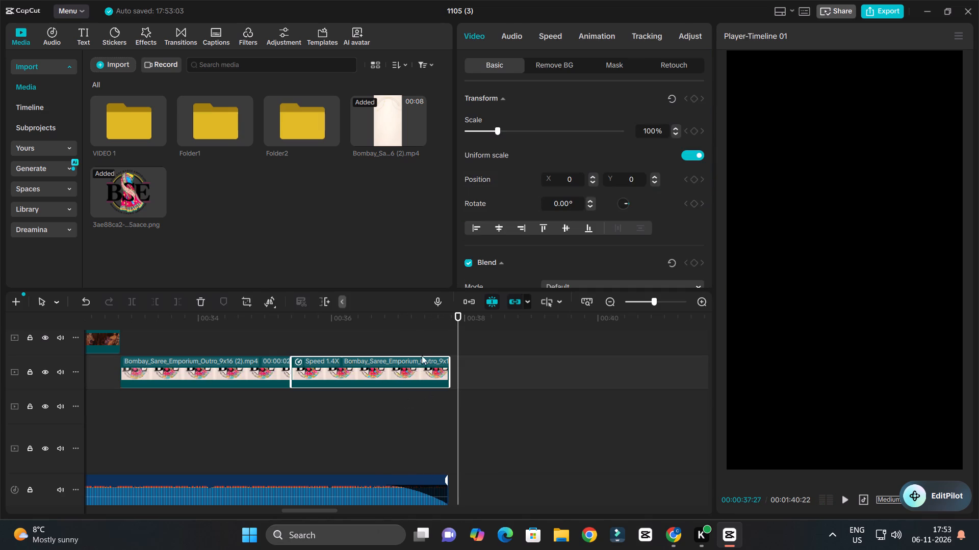
left_click(612, 34)
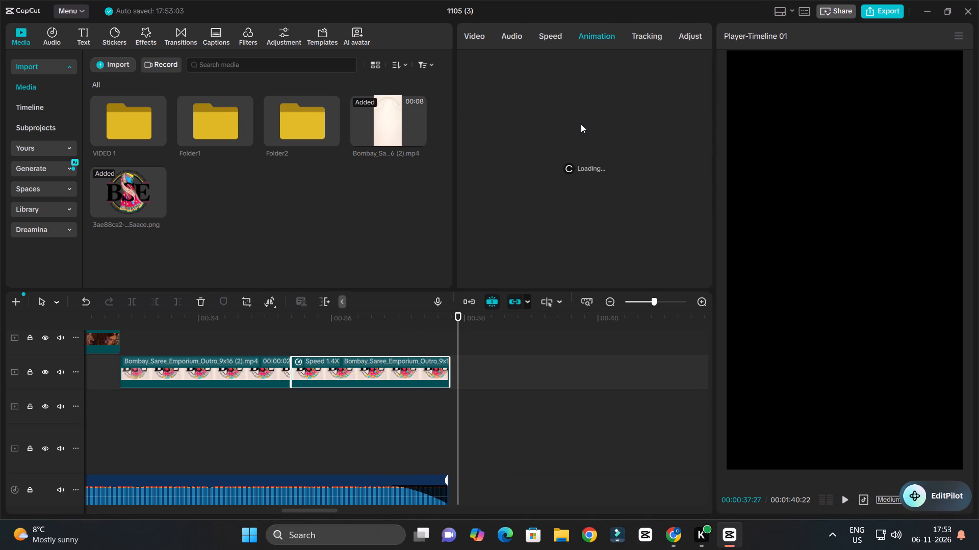
left_click_drag(530, 154, 545, 136)
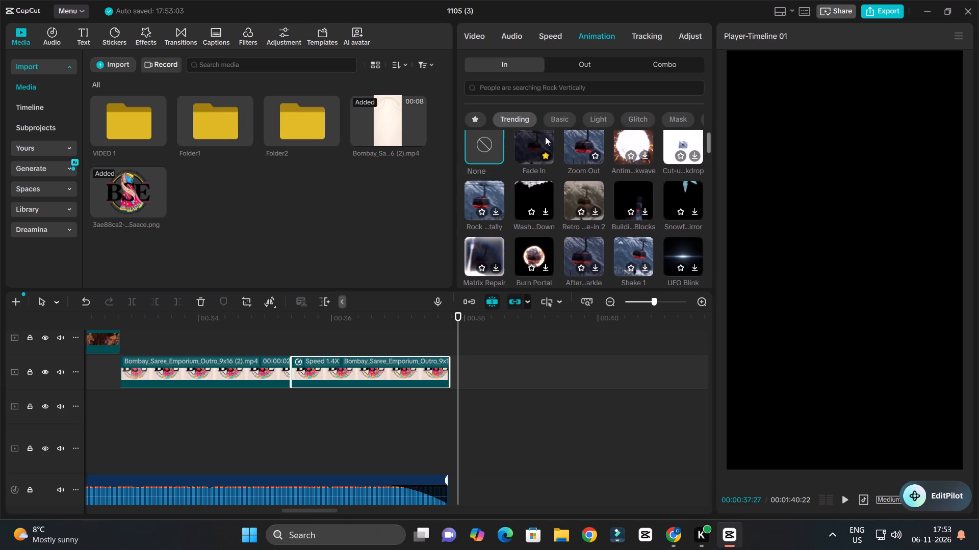
left_click_drag(545, 136, 533, 189)
left_click(581, 66)
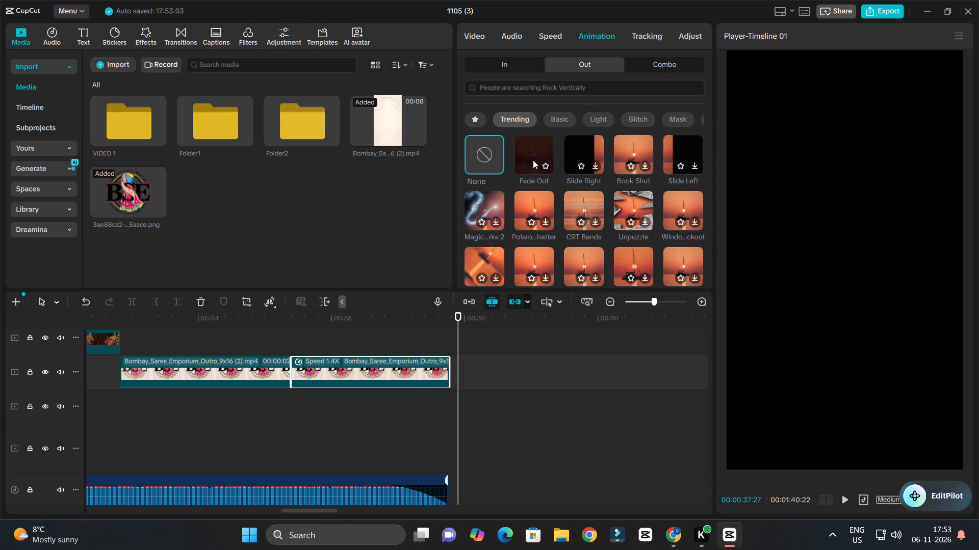
left_click(534, 157)
Mark the timeline's out point at the end of the outro, 00:00:37:23.
scroll(462, 375, "down", 1)
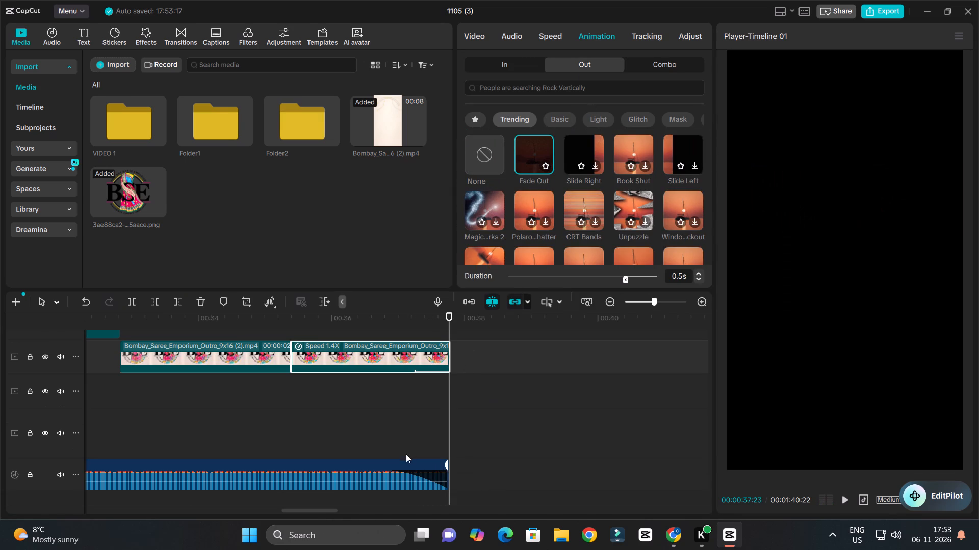
scroll(451, 411, "up", 4)
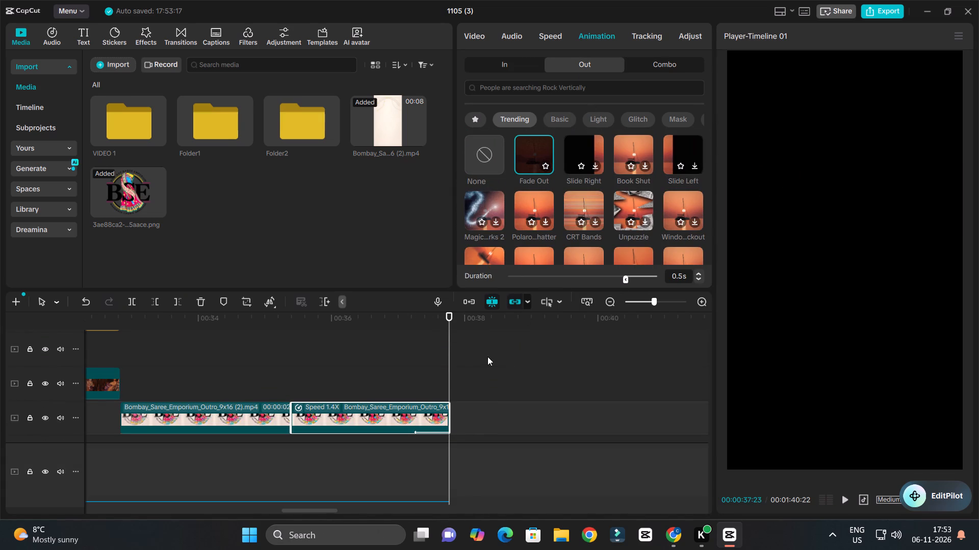
key("o")
scroll(491, 369, "up", 9)
scroll(490, 358, "down", 17, "ctrl")
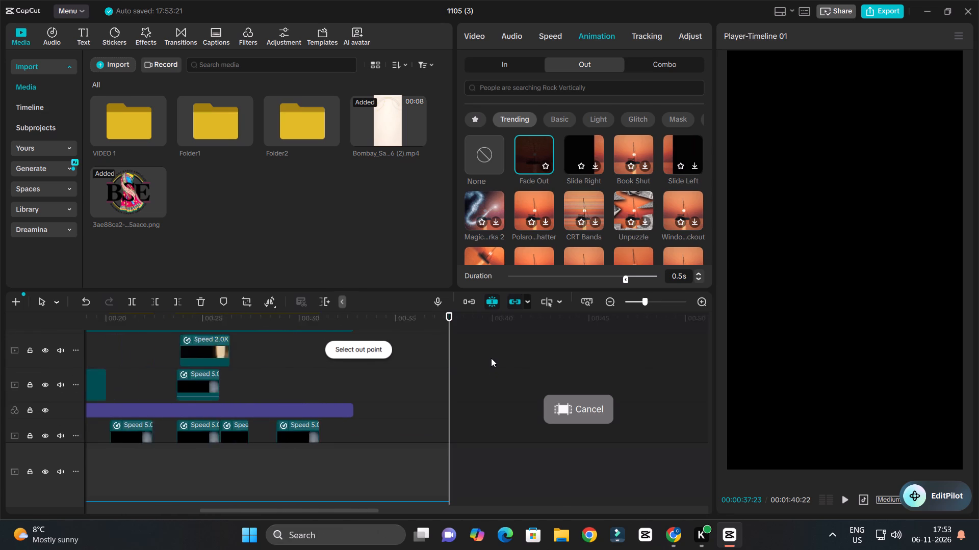
scroll(491, 358, "down", 13, "ctrl")
Open the export settings and replace the video's name with BOMBAY SAREE.
left_click(874, 11)
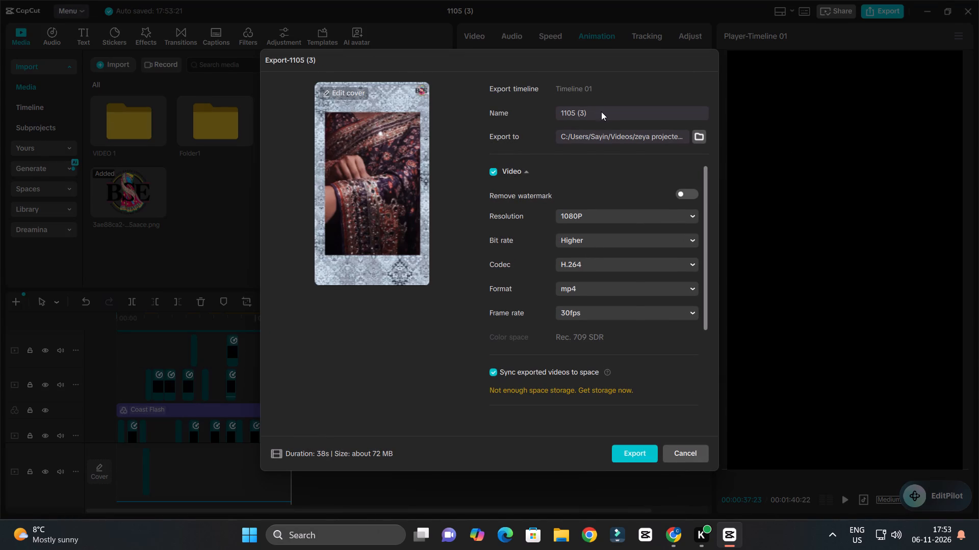
left_click_drag(601, 111, 514, 106)
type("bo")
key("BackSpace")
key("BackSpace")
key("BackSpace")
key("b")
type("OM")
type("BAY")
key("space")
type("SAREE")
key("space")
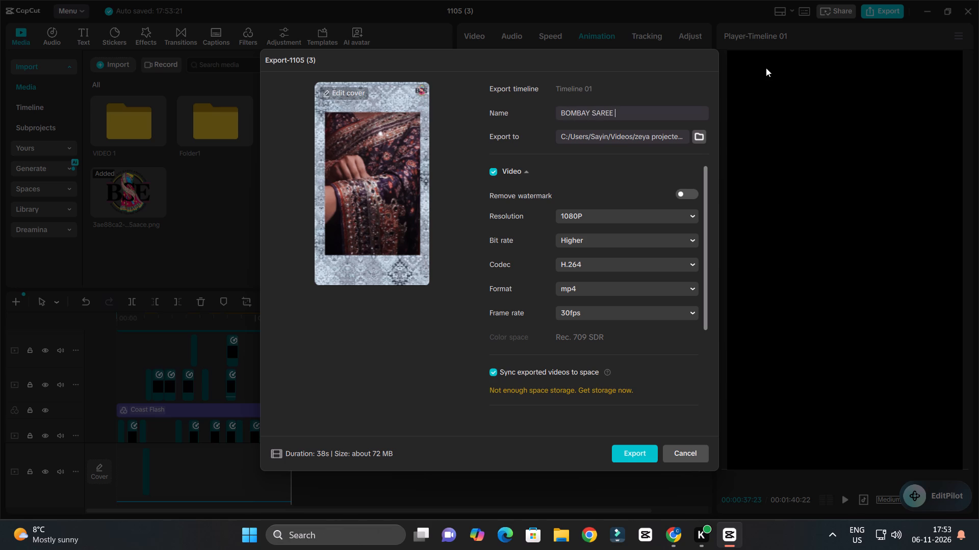
Complete the video's name as BOMBAY SAREE SM REEL Z 01 and export it as a 1080P, 30fps mp4.
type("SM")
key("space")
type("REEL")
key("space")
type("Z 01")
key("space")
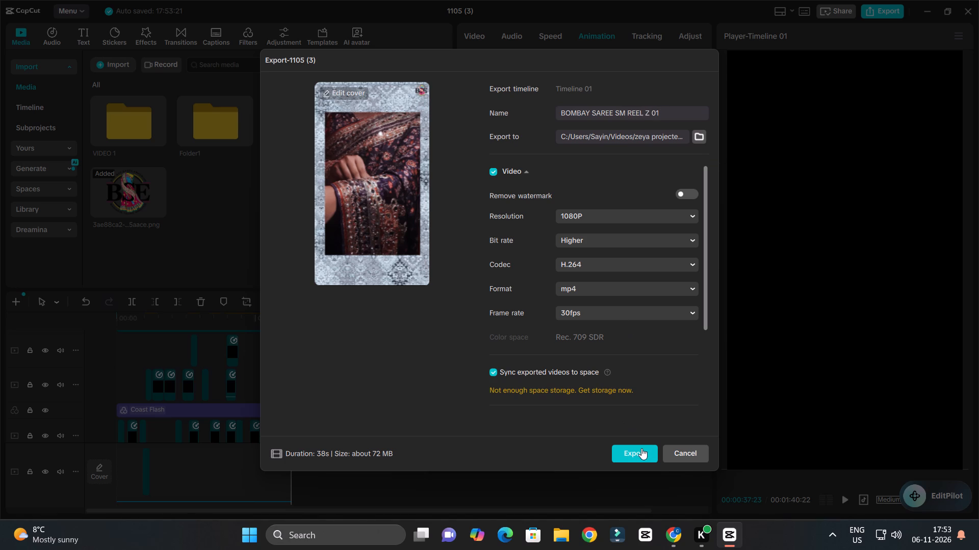
left_click(640, 448)
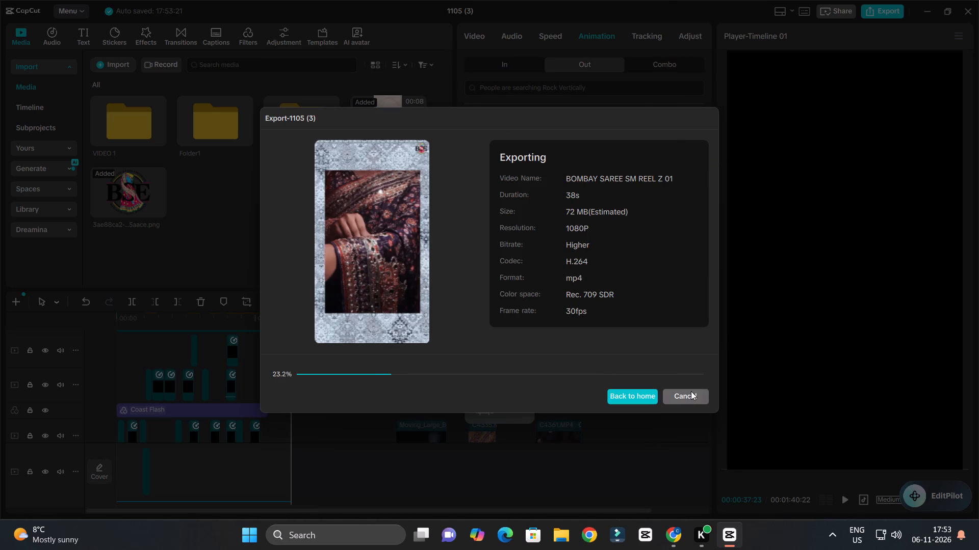